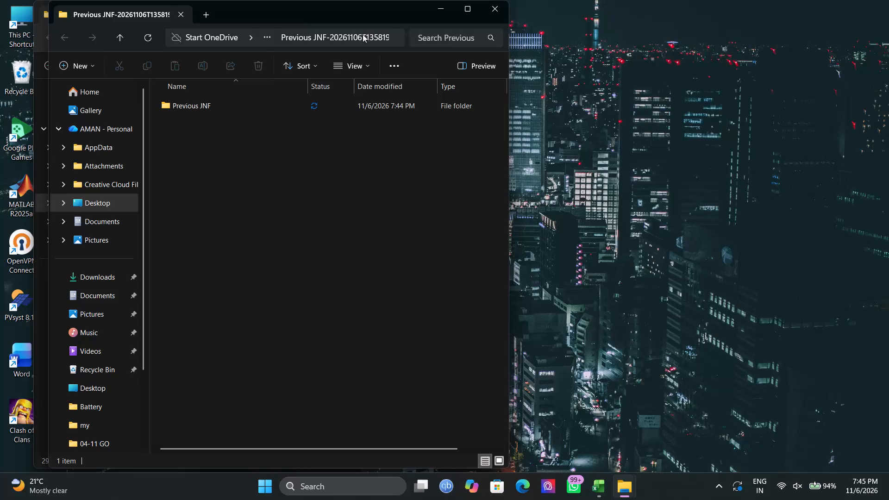
# Close the two open File Explorer windows, the extracted Previous JNF folder and the my folder.
pyautogui.click(486, 10)
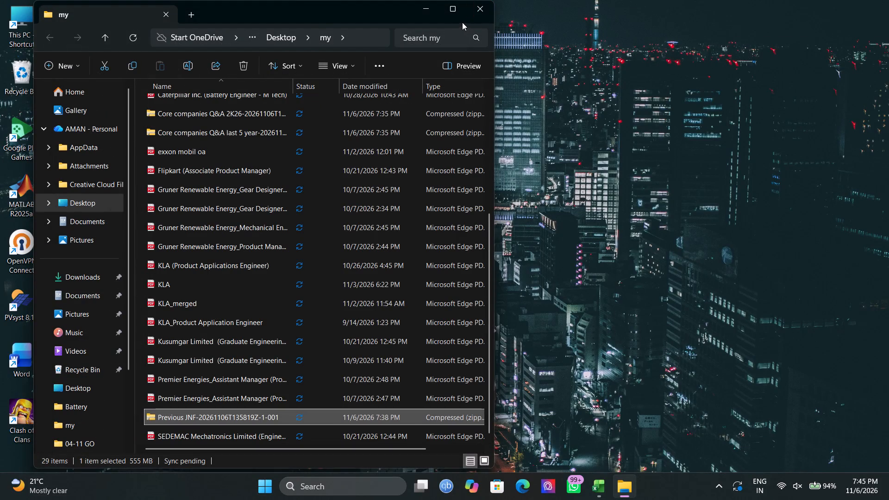
pyautogui.click(478, 13)
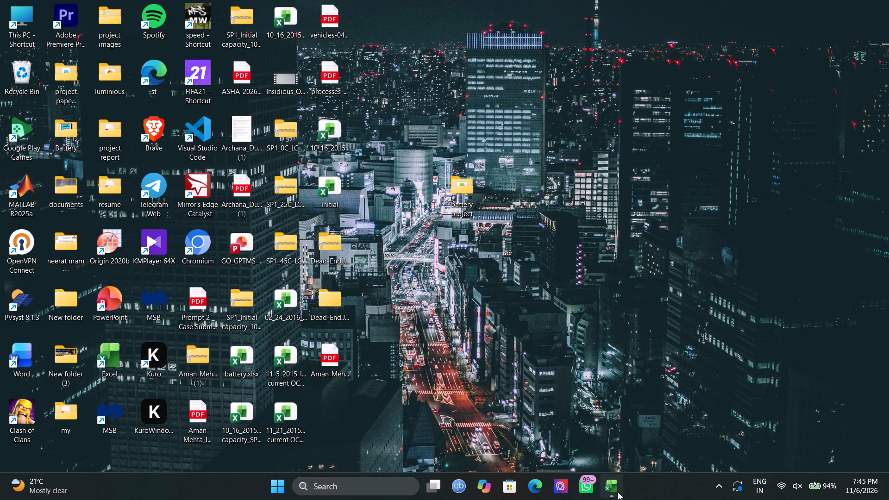
# Switch to the Excel workbook 11_5_2015_low current OCV test_SP20-1 and show the top of its filtered data.
pyautogui.click(616, 493)
pyautogui.scroll(-2, 669, 288)
pyautogui.scroll(4, 669, 288)
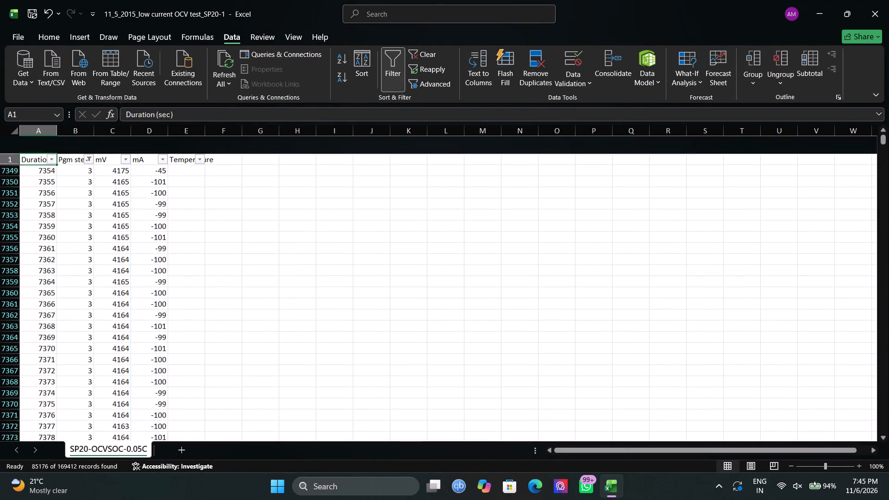
pyautogui.scroll(1, 669, 288)
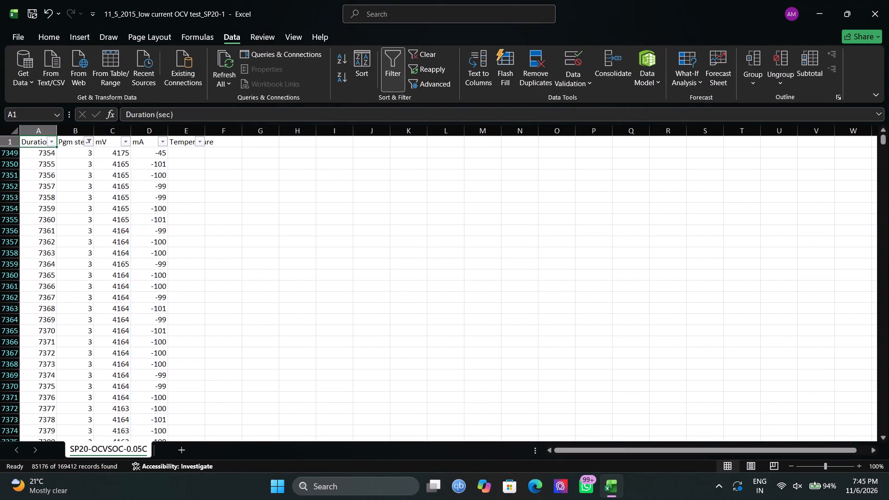
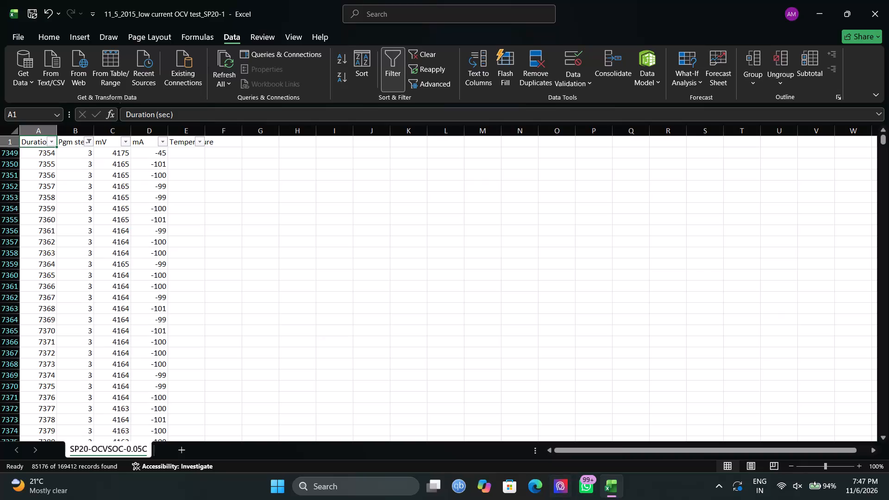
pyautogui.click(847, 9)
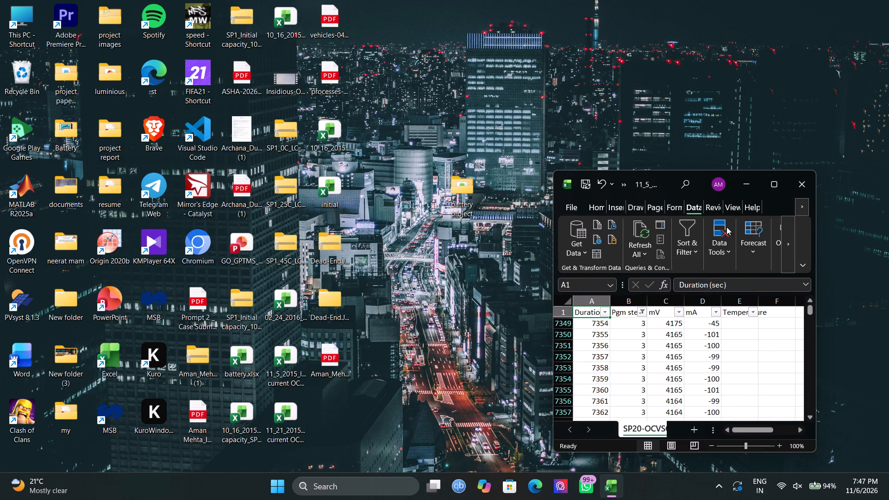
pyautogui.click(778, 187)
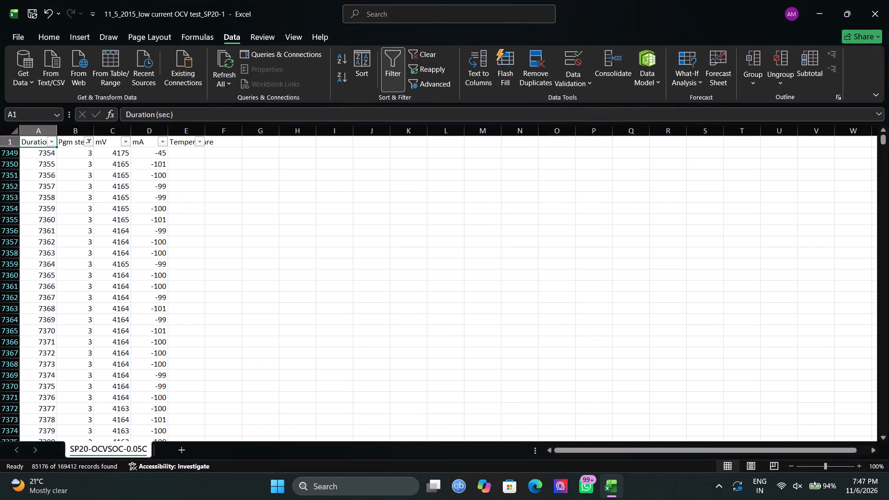
# Capture a screenshot of the filtered data's header row and rows 7349 to 7353, covering the Duration, Pgm step, mV and mA columns.
pyautogui.scroll(1, 495, 225)
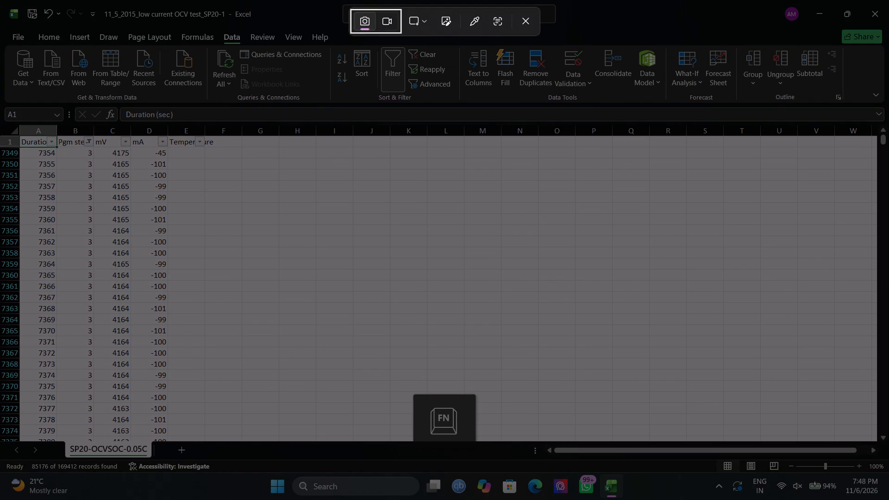
pyautogui.moveTo(0, 130); pyautogui.dragTo(120, 181)
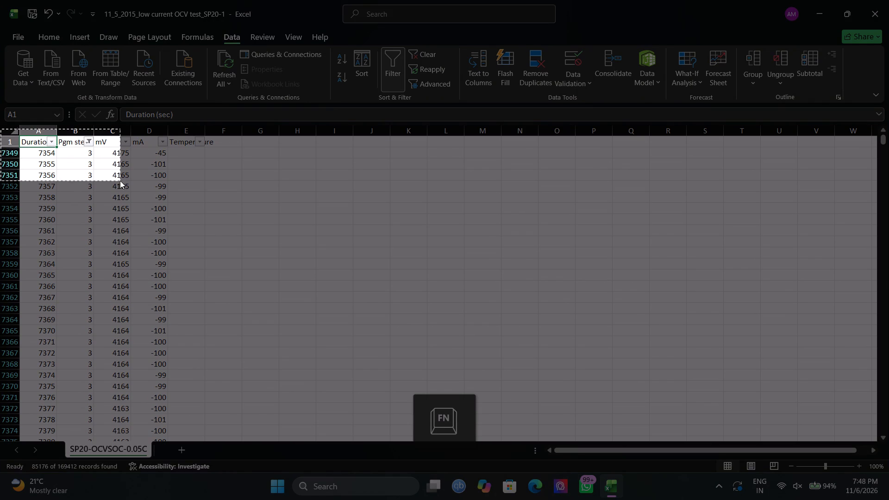
pyautogui.moveTo(120, 181); pyautogui.dragTo(178, 204)
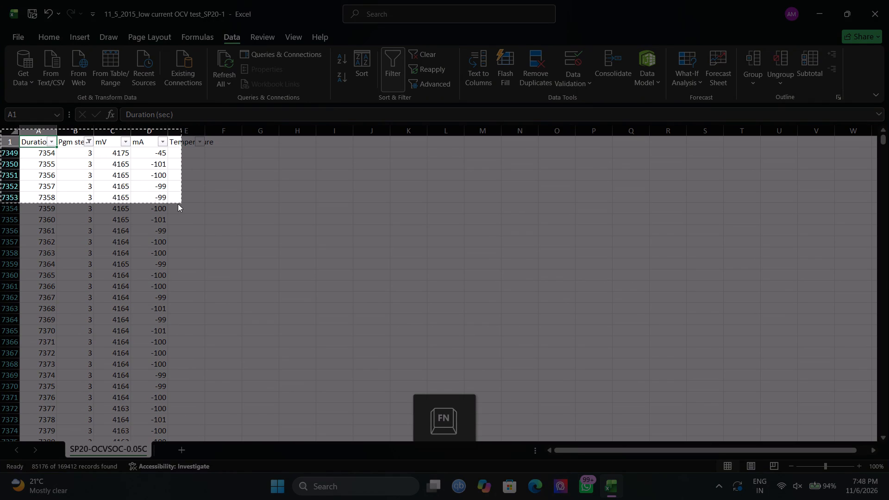
pyautogui.moveTo(178, 204); pyautogui.dragTo(173, 204)
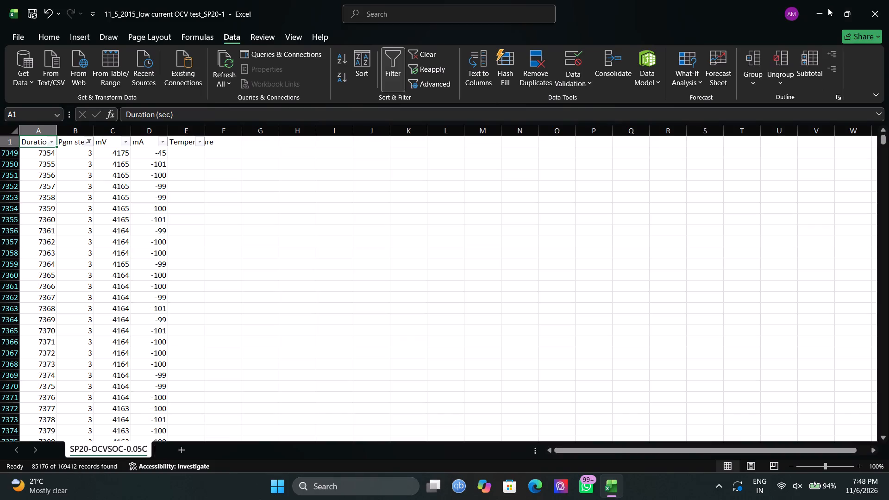
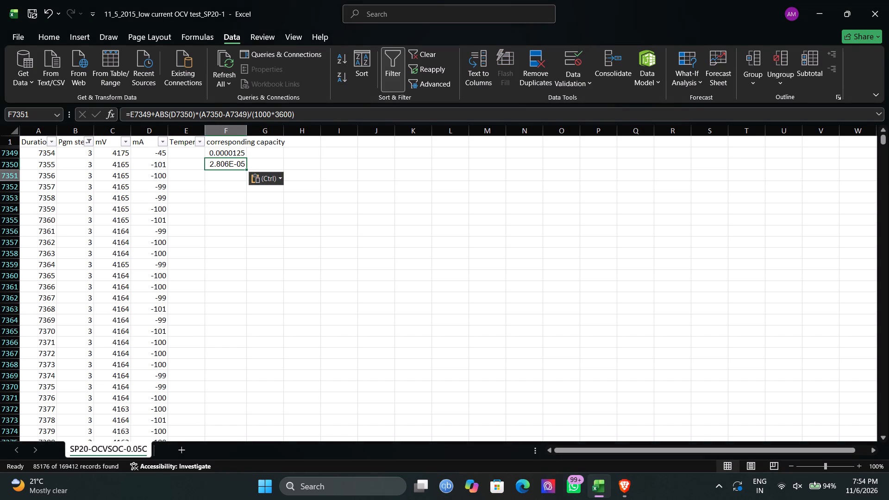
pyautogui.click(222, 174)
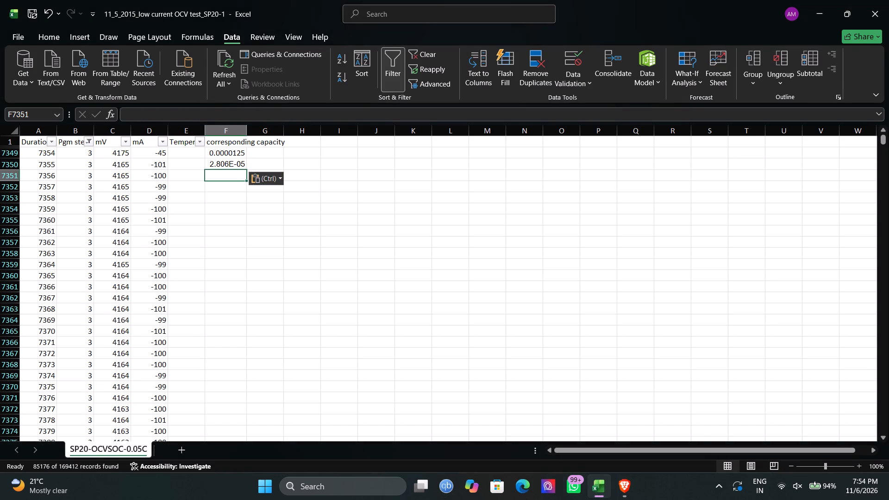
# Clear cell F7350 and re-enter the copied formula =E7349+ABS(D7350)*(A7350-A7349)/(1000*3600) there.
pyautogui.click(232, 160)
pyautogui.press('BackSpace')
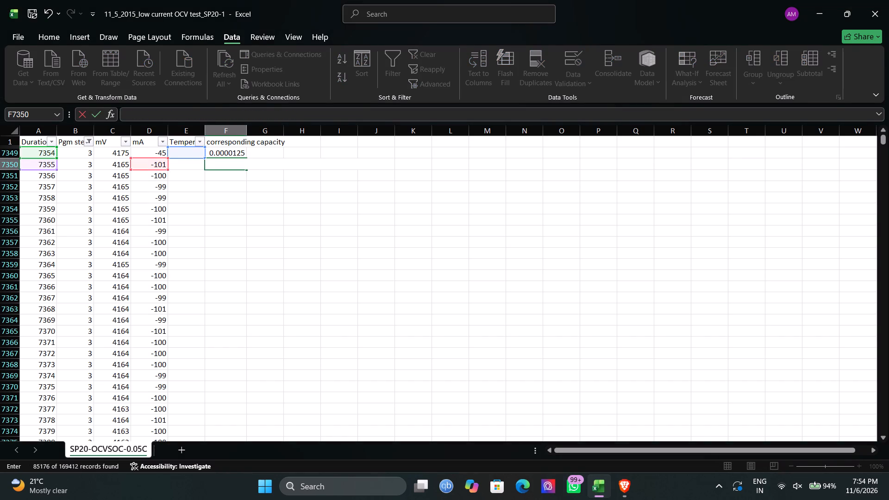
pyautogui.click(125, 116)
pyautogui.click(164, 118)
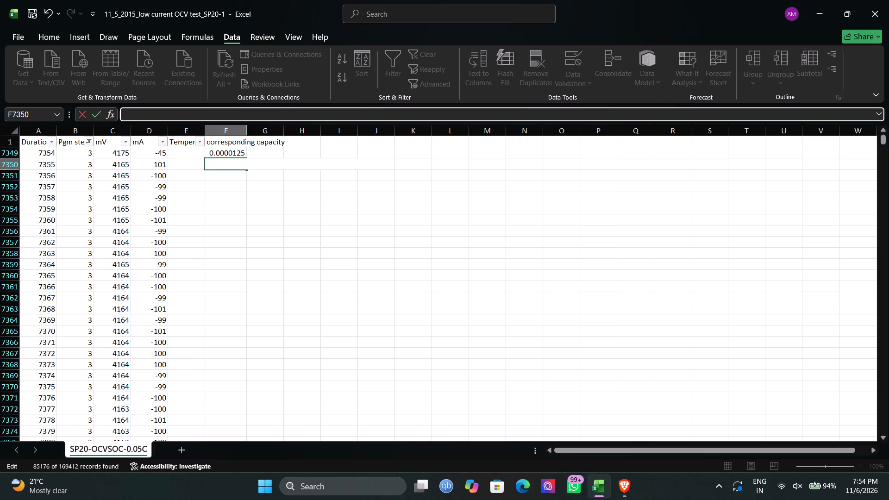
pyautogui.hotkey('ctrl', 'v')
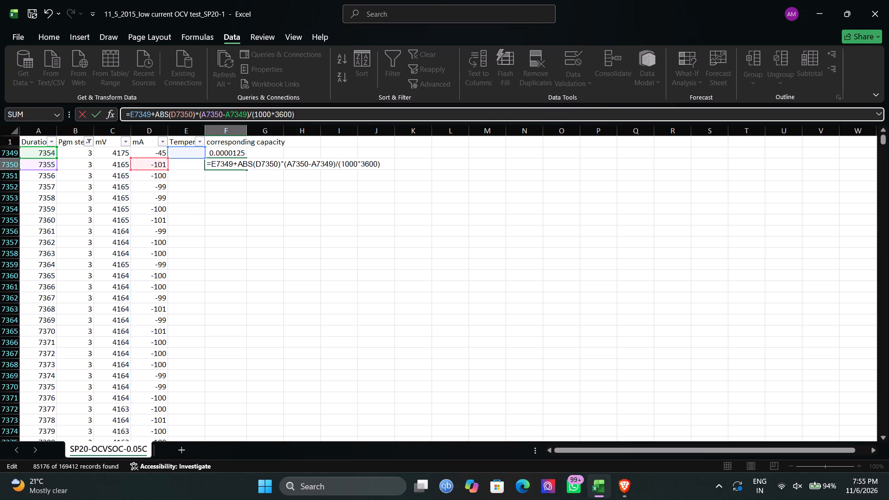
pyautogui.press('Return')
# Fill the capacity formula from F7350 down column F to row 7570.
pyautogui.click(243, 169)
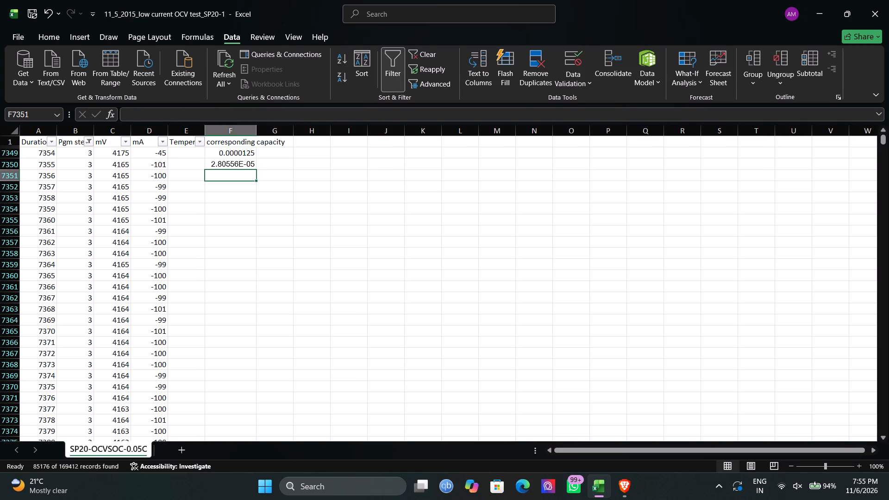
pyautogui.click(246, 164)
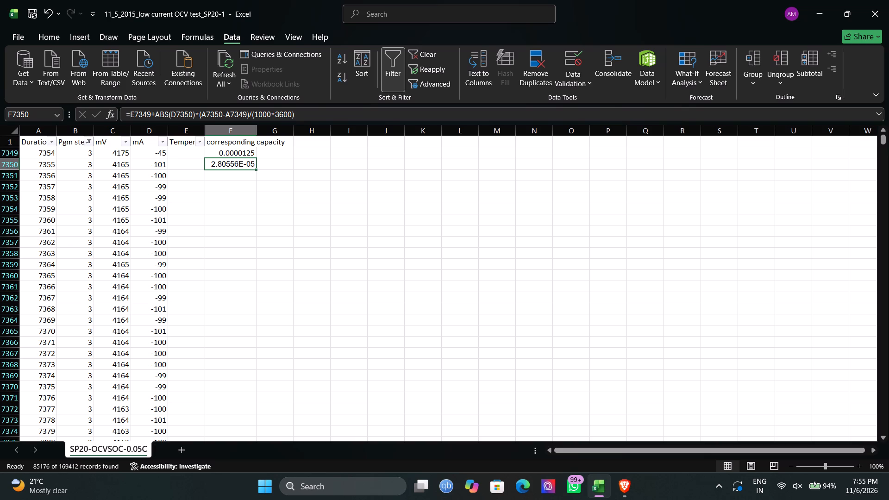
pyautogui.press('Return')
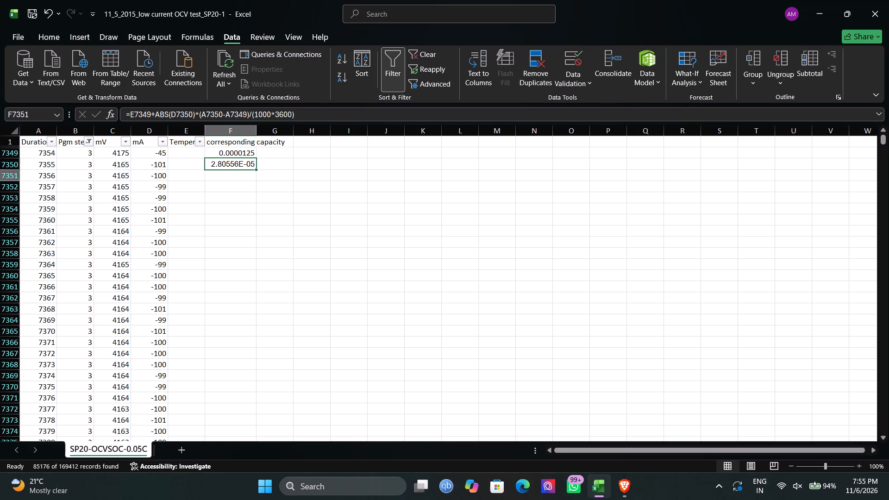
pyautogui.click(243, 174)
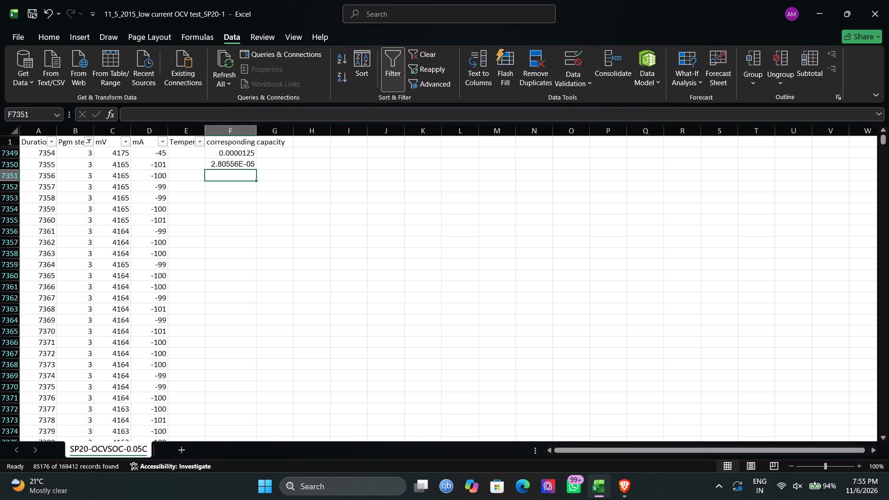
pyautogui.click(244, 164)
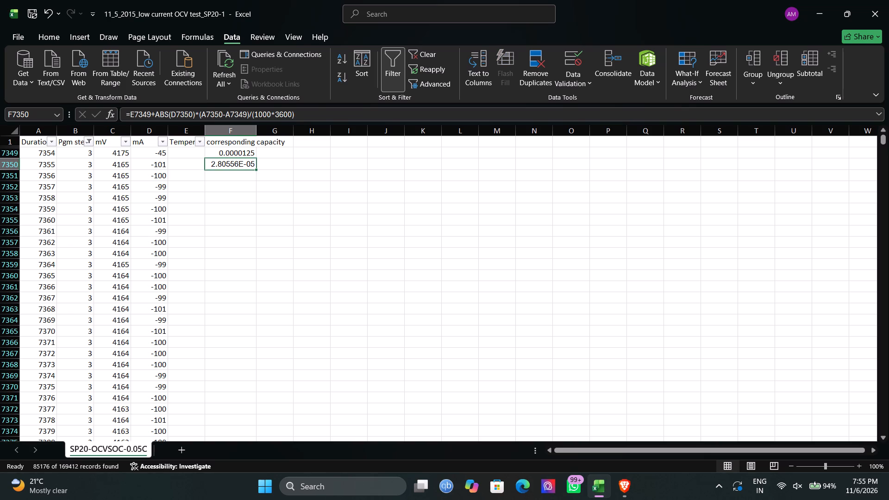
pyautogui.moveTo(257, 168); pyautogui.dragTo(227, 499)
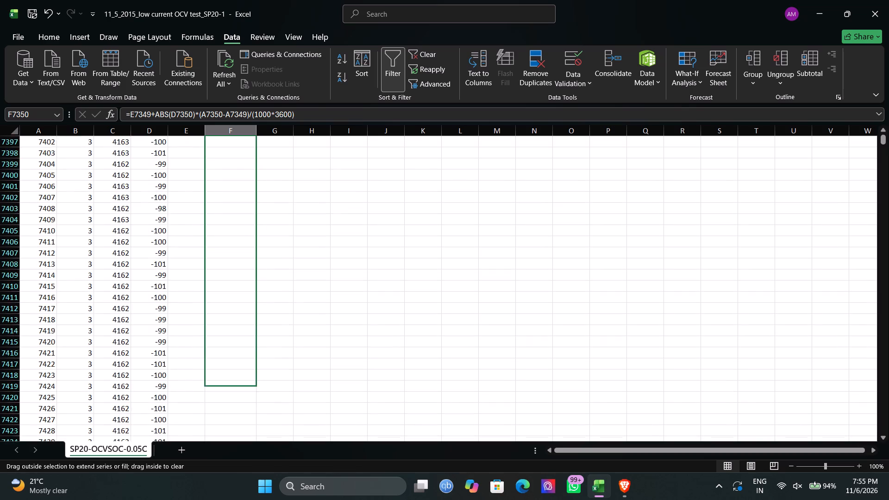
pyautogui.moveTo(227, 499); pyautogui.dragTo(275, 496)
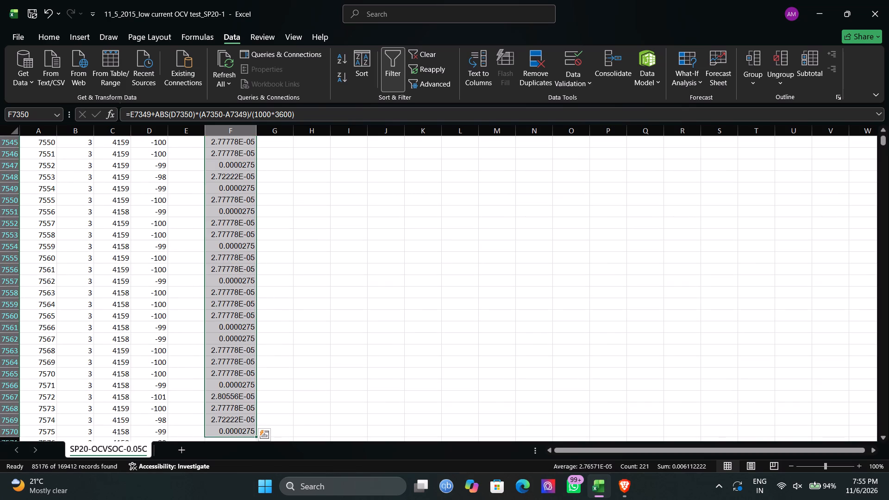
pyautogui.scroll(1, 319, 373)
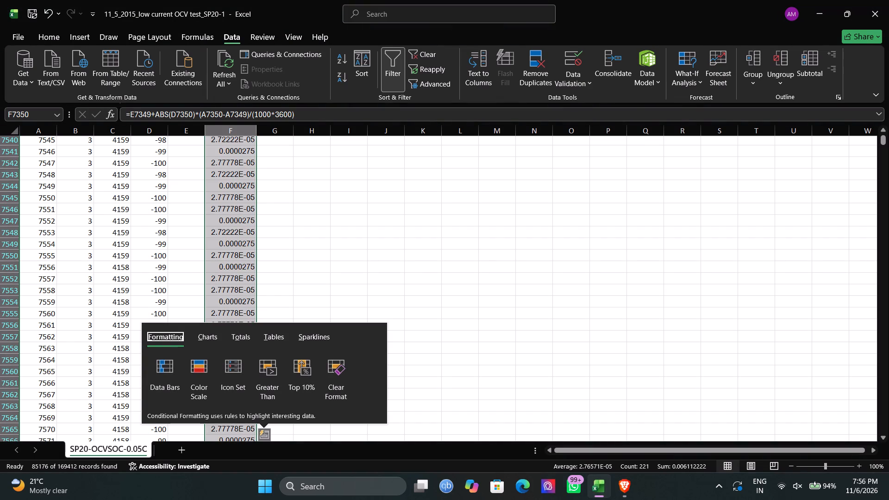
pyautogui.click(353, 267)
pyautogui.scroll(7, 257, 266)
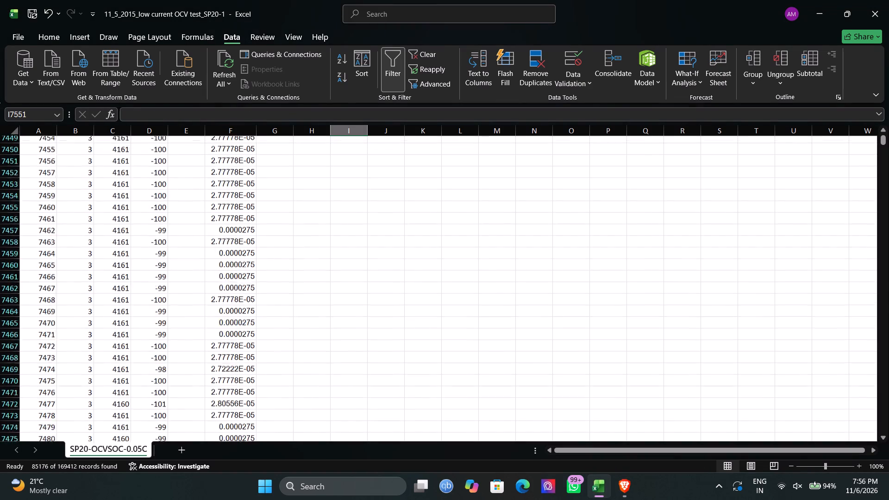
pyautogui.scroll(6, 257, 266)
pyautogui.click(229, 131)
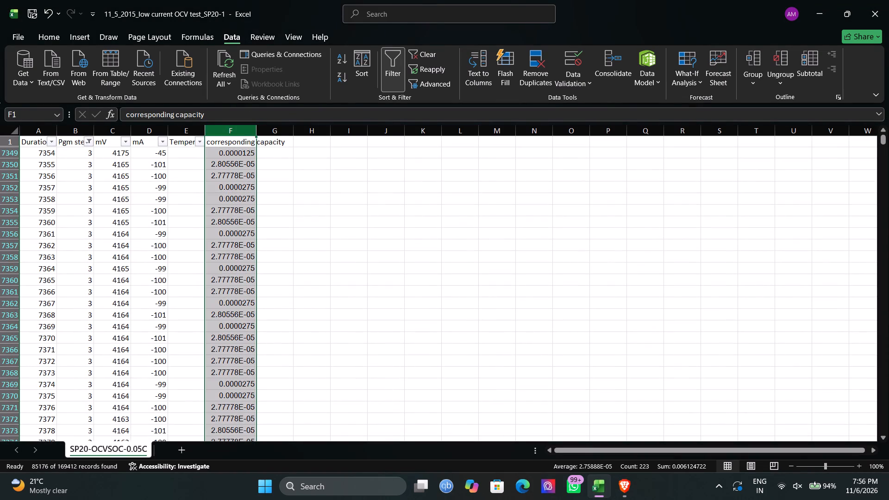
pyautogui.hotkey('ctrl', '1')
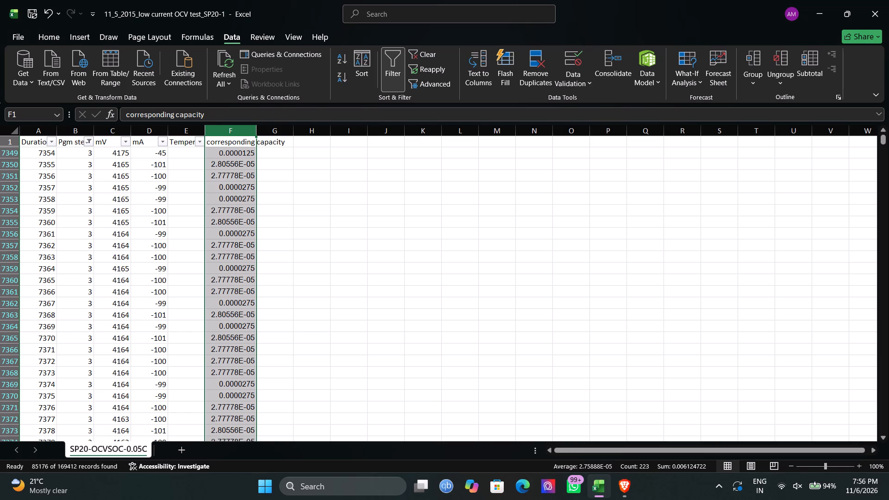
pyautogui.click(141, 26)
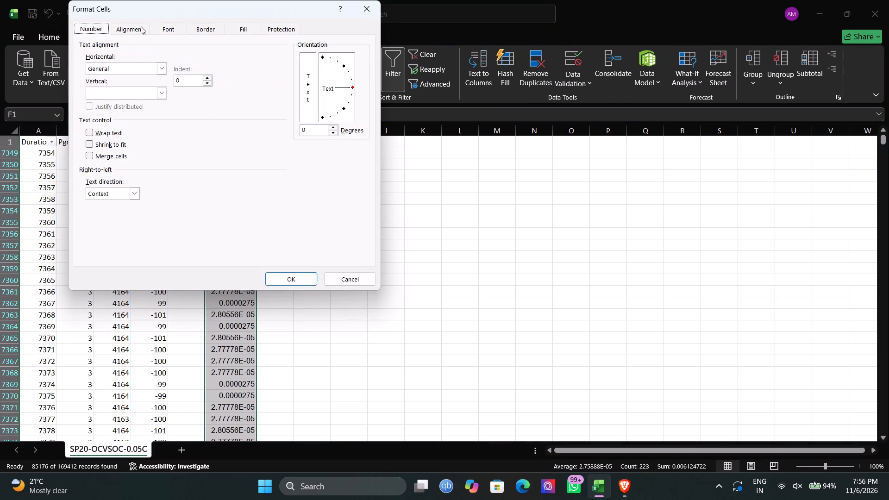
pyautogui.click(103, 28)
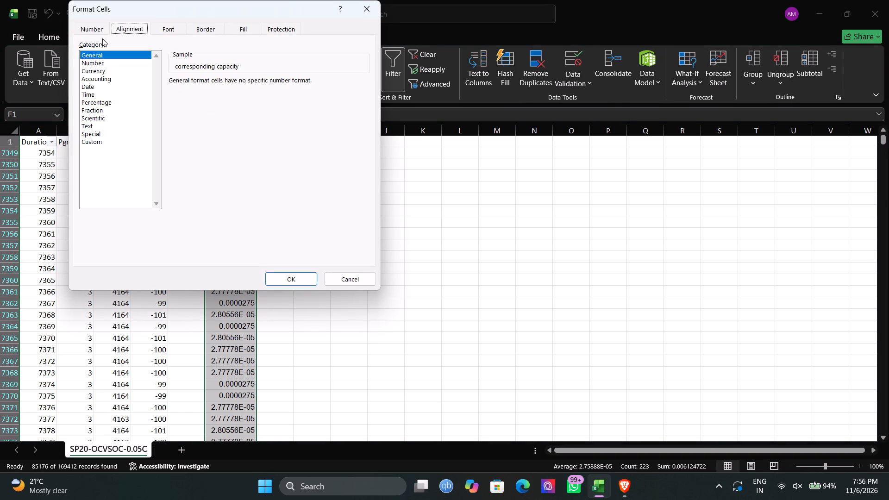
pyautogui.click(94, 60)
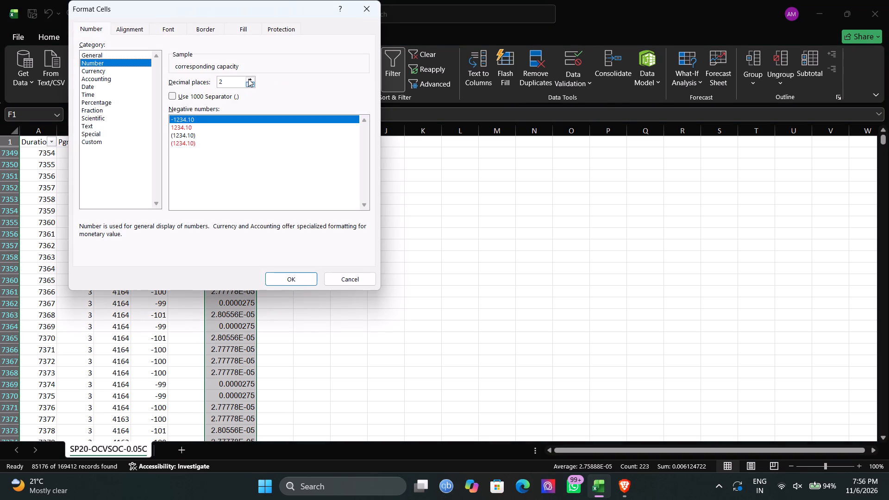
pyautogui.tripleClick(248, 77)
pyautogui.tripleClick(248, 77)
pyautogui.tripleClick(248, 77)
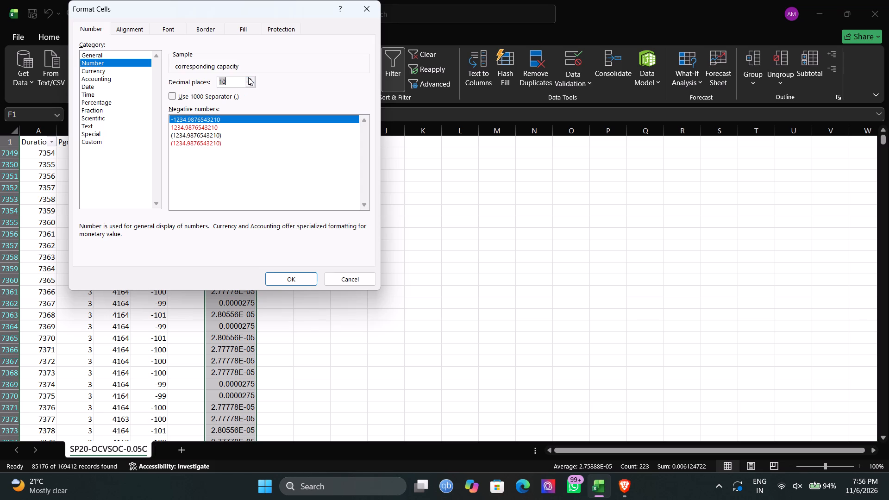
pyautogui.doubleClick(248, 77)
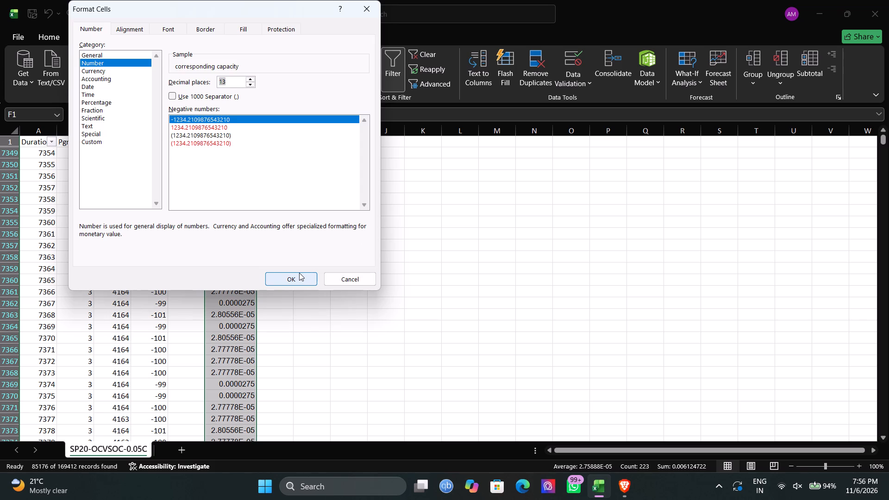
pyautogui.click(299, 274)
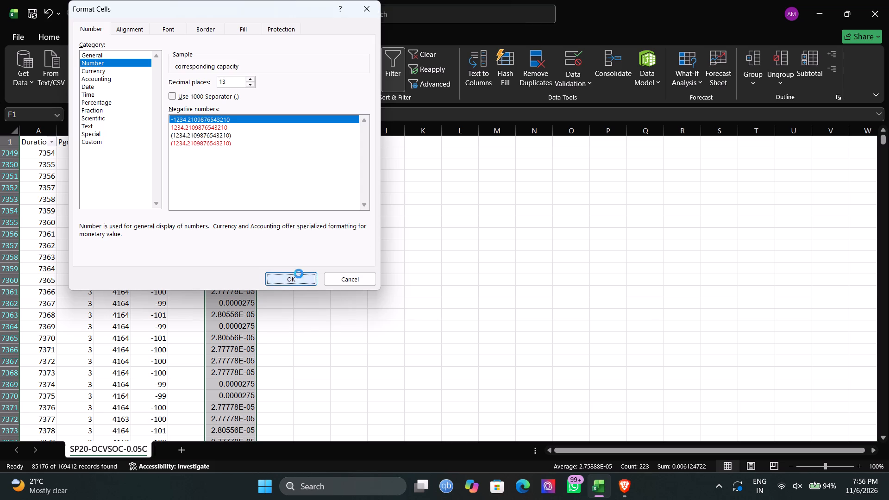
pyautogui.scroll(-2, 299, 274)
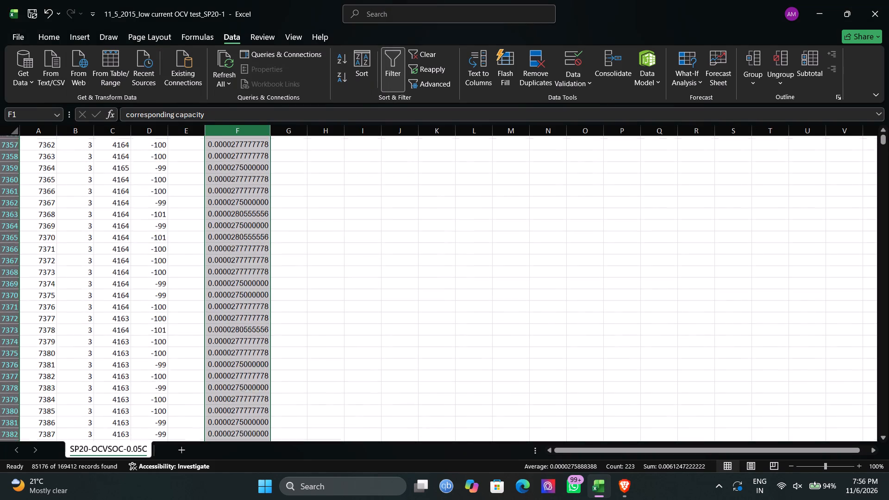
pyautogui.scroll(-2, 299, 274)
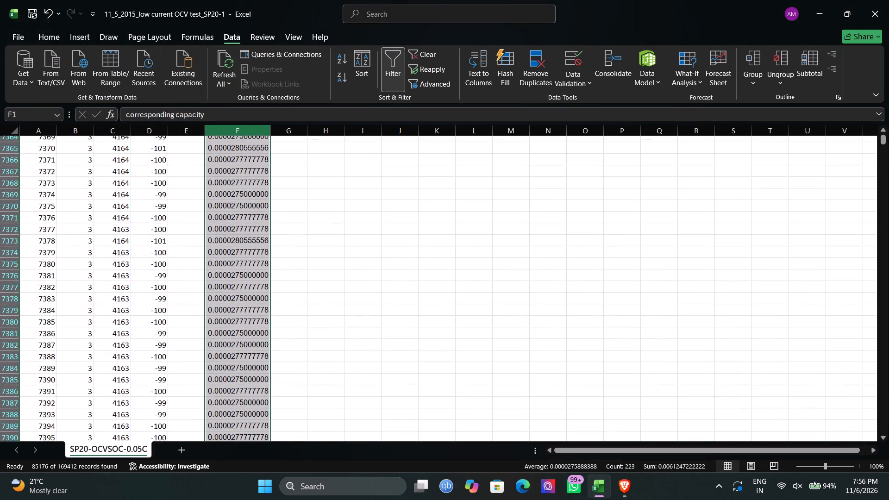
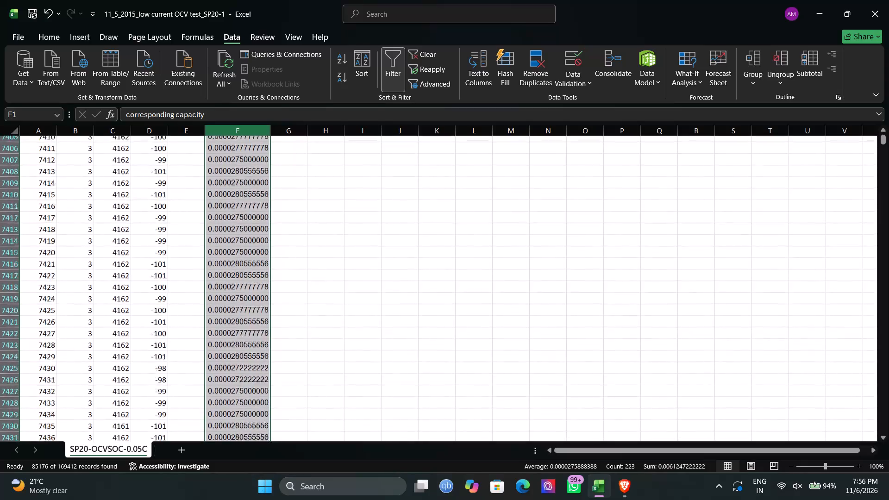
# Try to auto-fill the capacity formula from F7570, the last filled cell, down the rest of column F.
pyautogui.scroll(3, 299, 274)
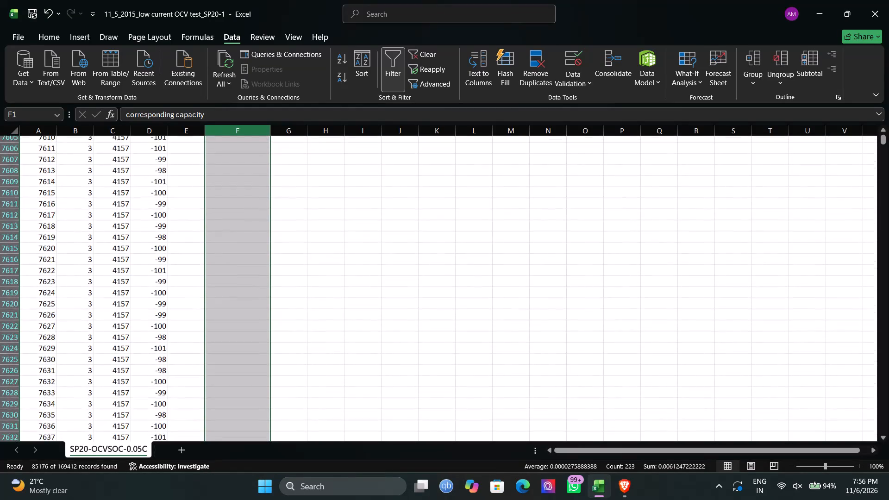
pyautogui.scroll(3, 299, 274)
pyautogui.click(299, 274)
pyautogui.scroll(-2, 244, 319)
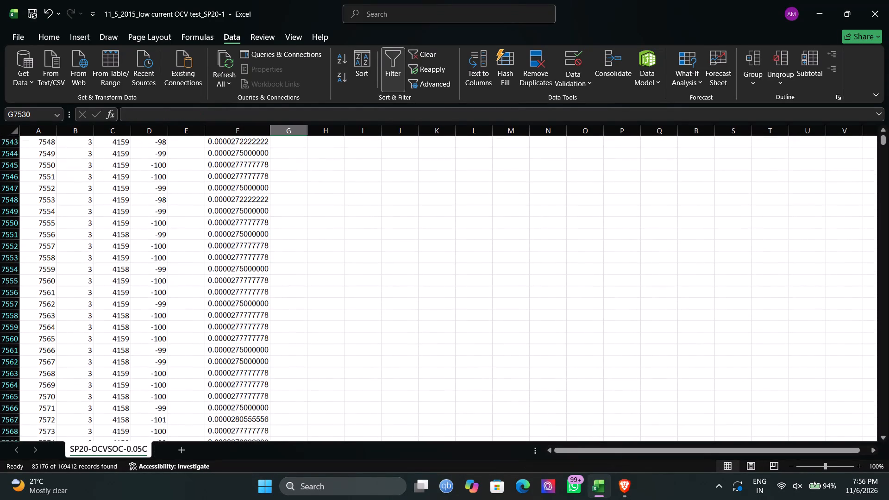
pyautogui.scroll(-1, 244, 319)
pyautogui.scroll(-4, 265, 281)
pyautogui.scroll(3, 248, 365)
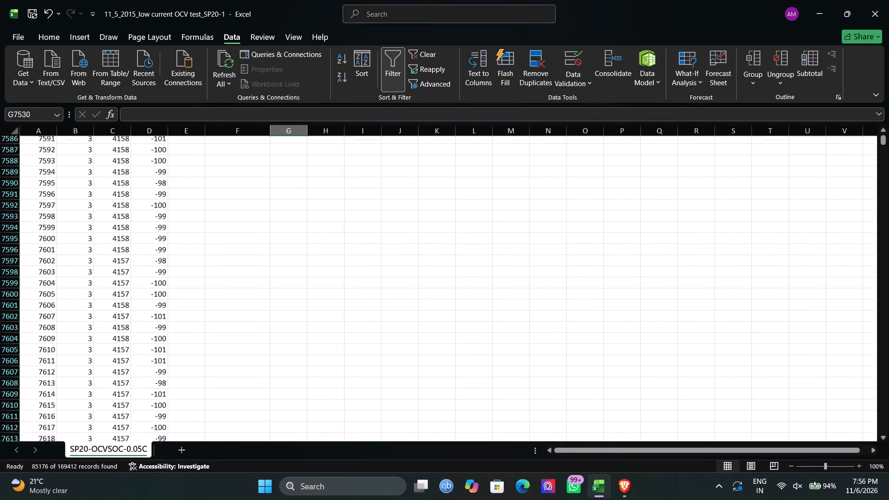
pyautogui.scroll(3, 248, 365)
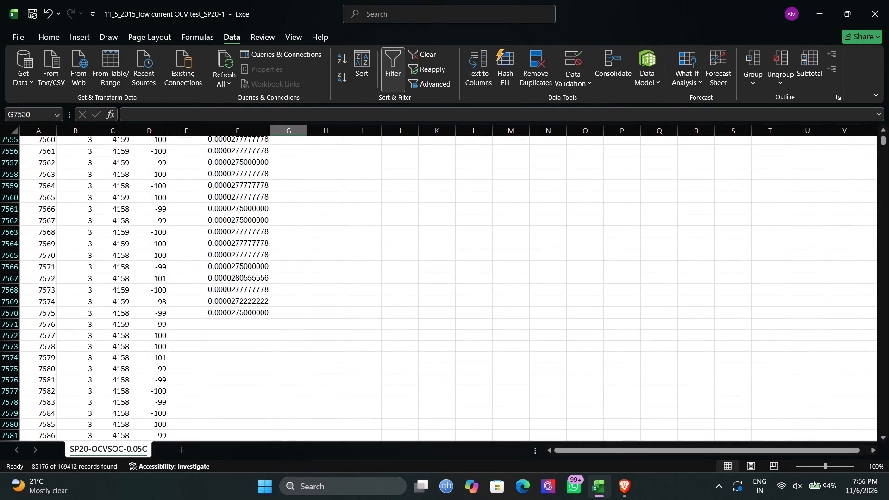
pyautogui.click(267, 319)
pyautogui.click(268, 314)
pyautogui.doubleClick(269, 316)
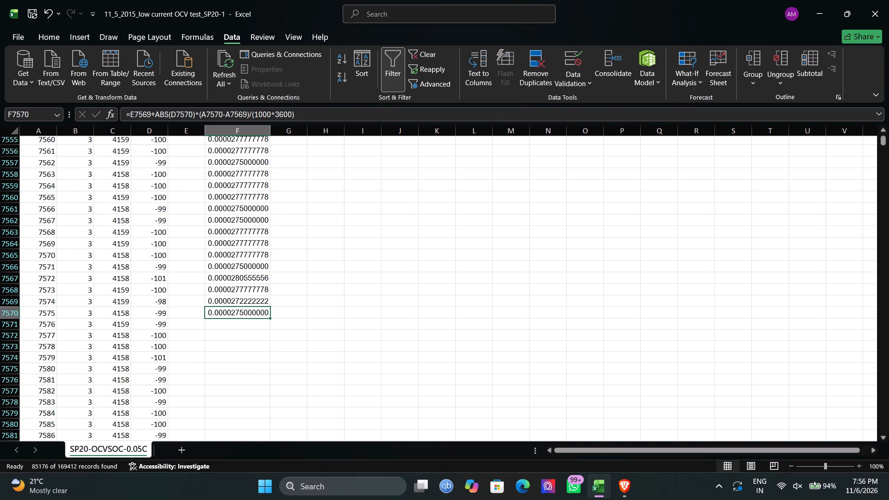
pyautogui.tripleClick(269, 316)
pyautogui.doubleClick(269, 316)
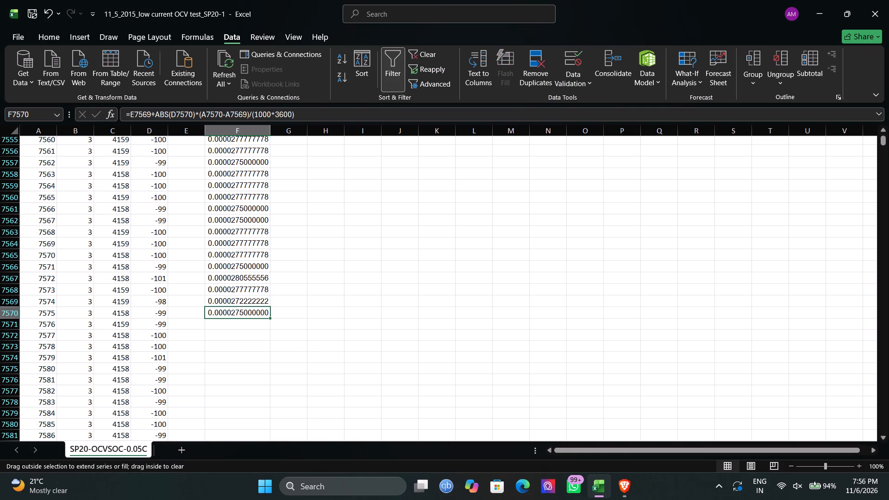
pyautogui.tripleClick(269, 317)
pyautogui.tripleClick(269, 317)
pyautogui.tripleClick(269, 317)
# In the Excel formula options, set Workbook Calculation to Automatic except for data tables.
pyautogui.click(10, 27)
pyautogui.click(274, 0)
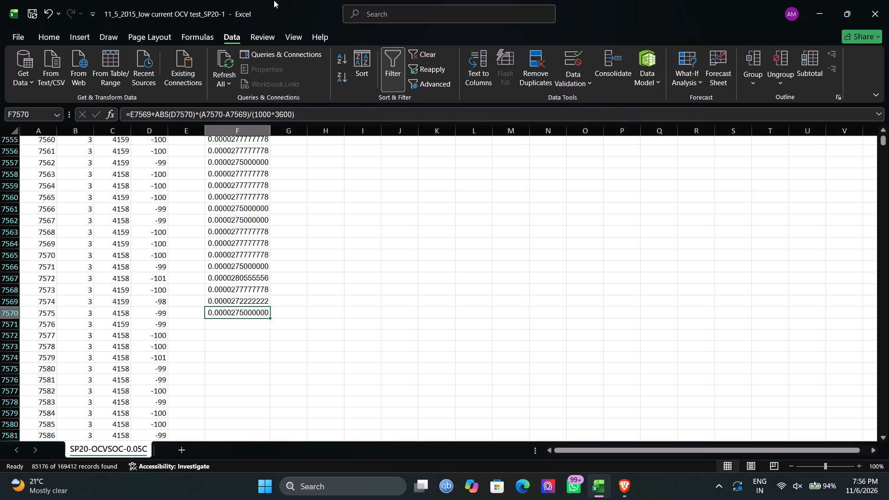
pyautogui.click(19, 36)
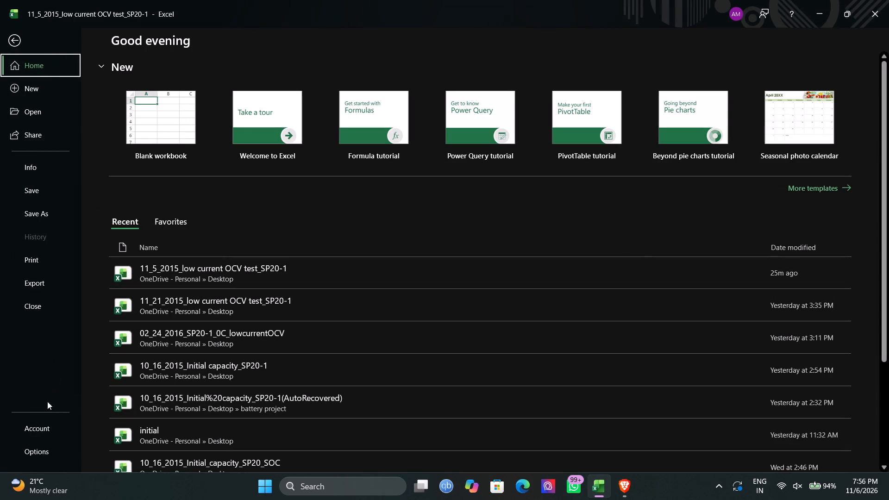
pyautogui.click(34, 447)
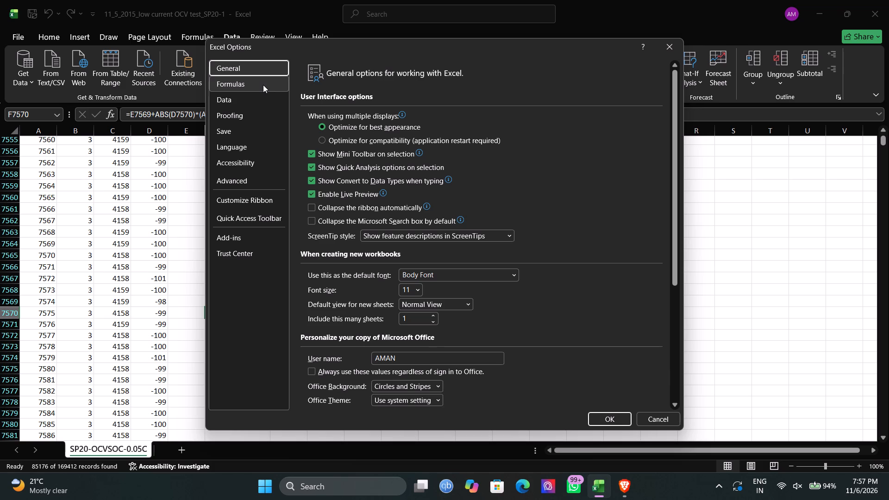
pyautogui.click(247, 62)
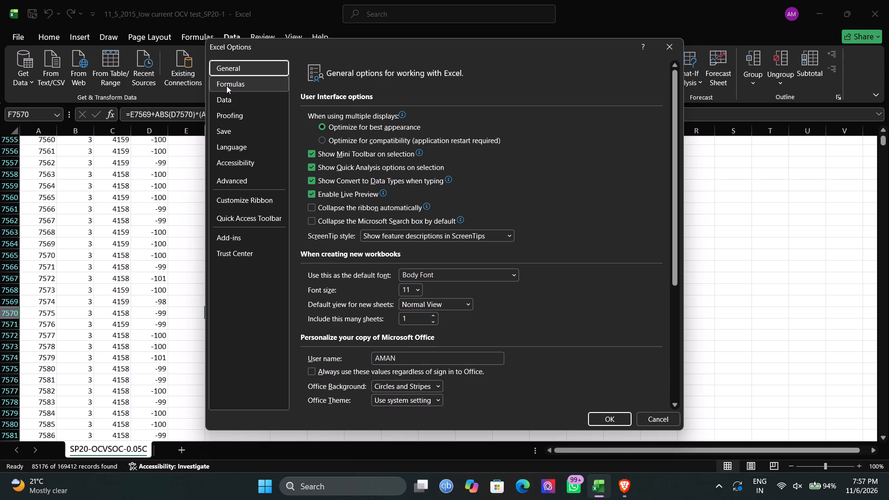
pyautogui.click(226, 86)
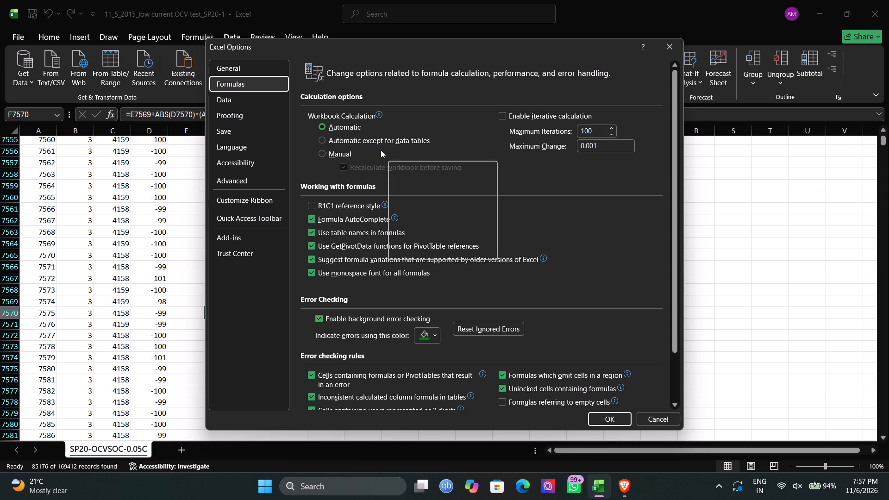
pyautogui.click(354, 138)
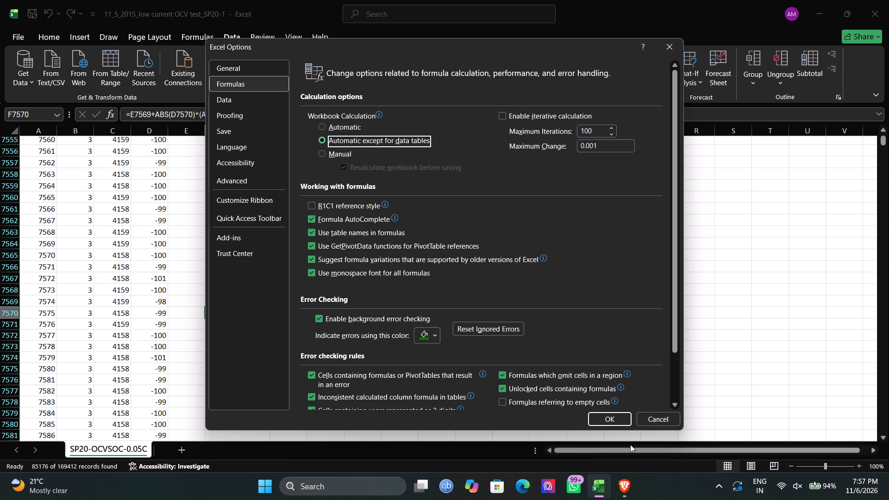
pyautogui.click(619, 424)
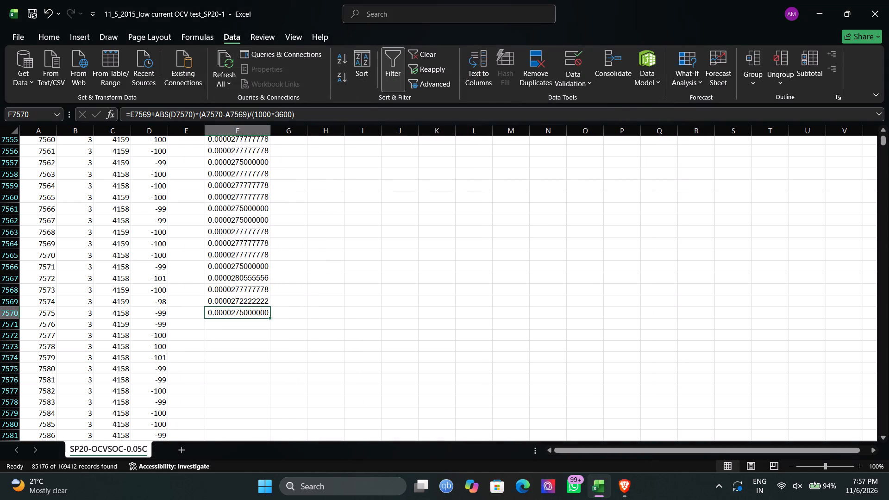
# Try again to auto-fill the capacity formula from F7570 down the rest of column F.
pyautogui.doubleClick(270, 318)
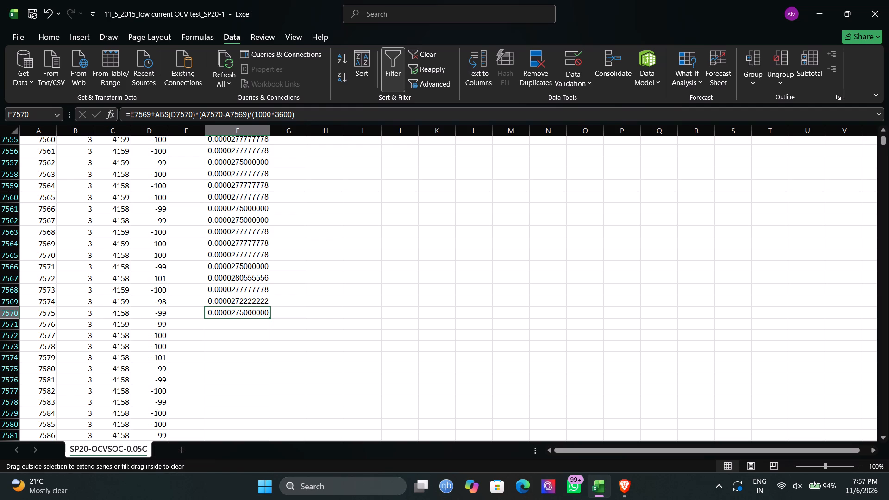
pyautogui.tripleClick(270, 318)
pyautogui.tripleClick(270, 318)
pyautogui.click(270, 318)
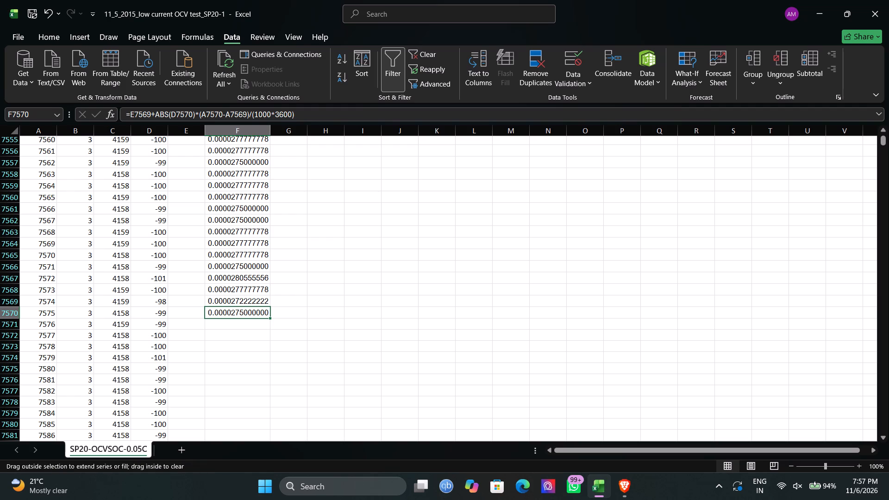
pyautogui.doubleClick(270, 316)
# Fill the capacity formula from F7568 down column F to row 7927.
pyautogui.click(243, 287)
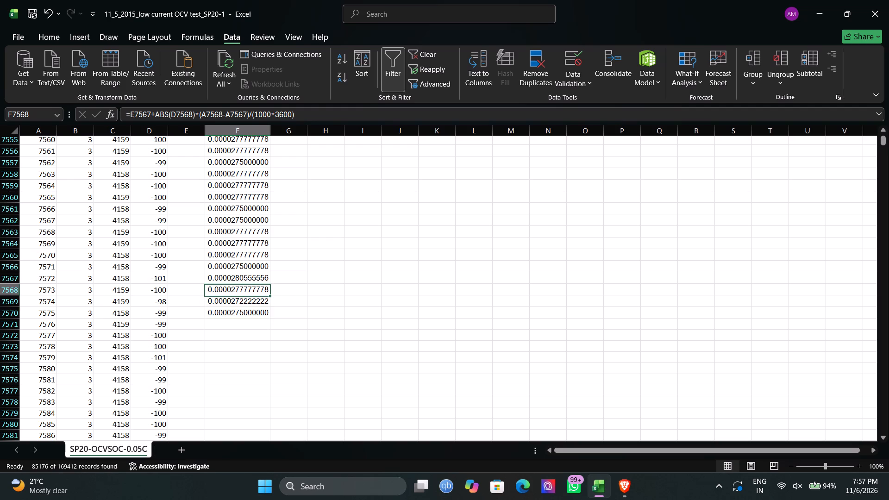
pyautogui.moveTo(269, 297); pyautogui.dragTo(266, 433)
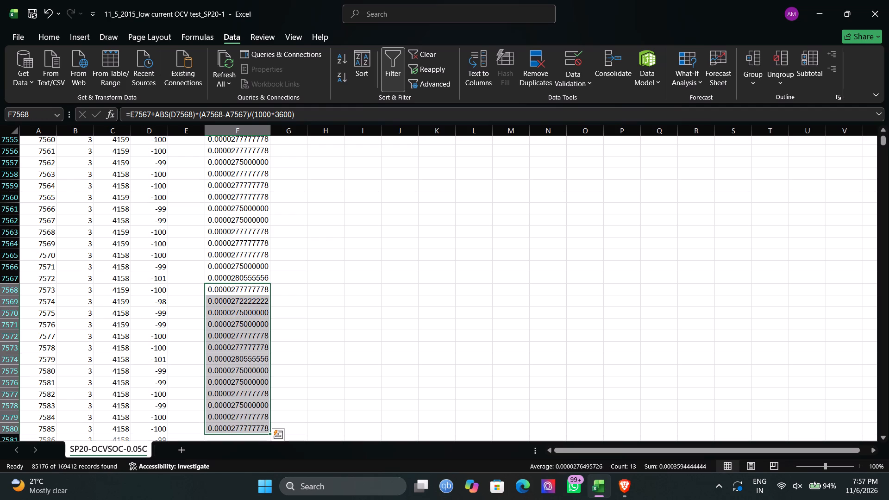
pyautogui.scroll(-1, 266, 433)
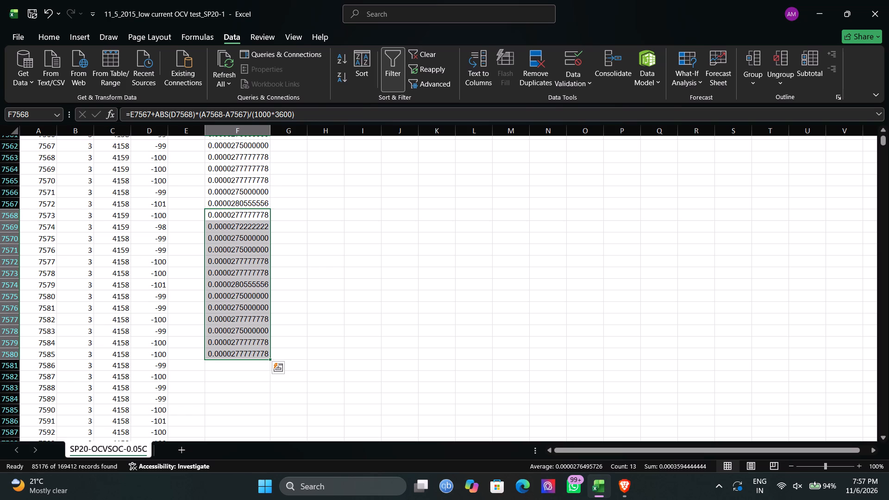
pyautogui.moveTo(270, 357); pyautogui.dragTo(288, 499)
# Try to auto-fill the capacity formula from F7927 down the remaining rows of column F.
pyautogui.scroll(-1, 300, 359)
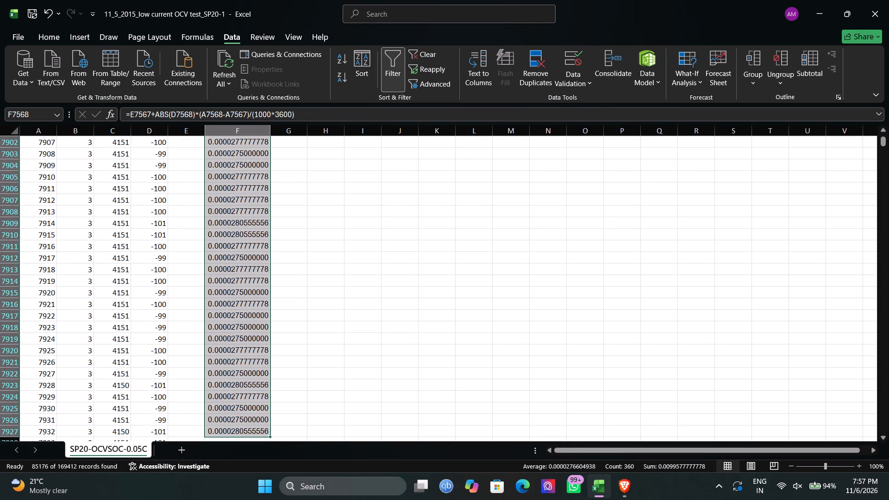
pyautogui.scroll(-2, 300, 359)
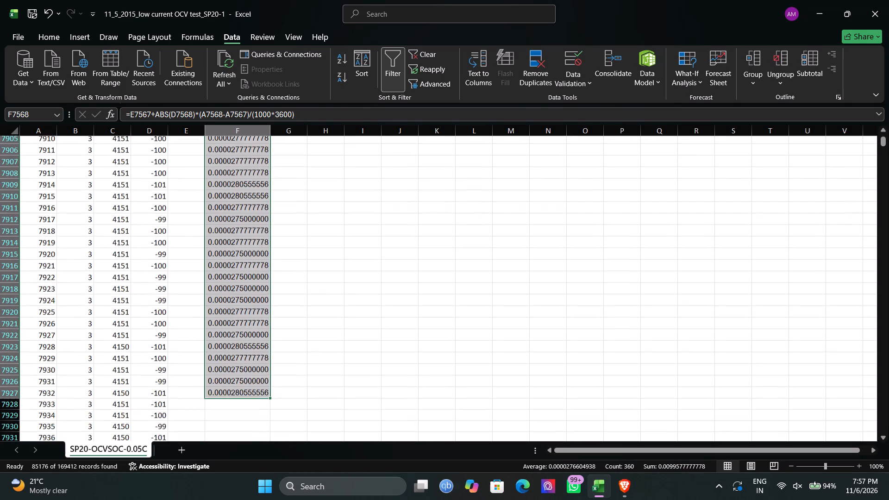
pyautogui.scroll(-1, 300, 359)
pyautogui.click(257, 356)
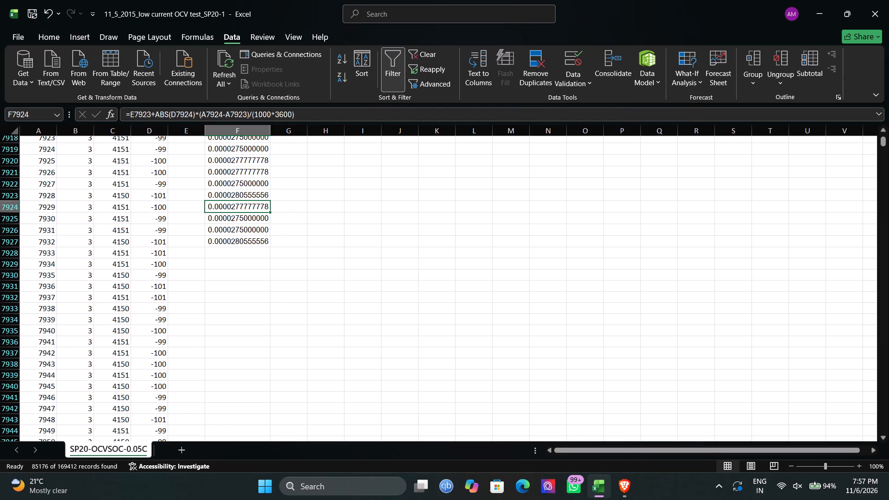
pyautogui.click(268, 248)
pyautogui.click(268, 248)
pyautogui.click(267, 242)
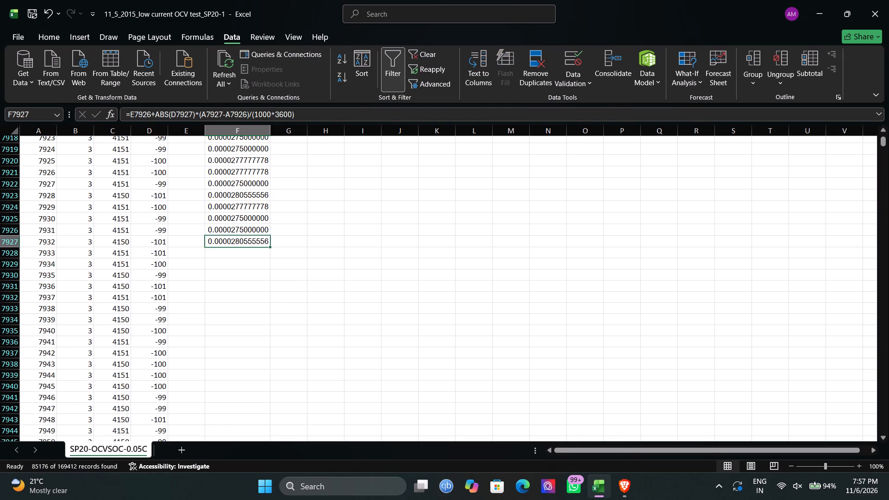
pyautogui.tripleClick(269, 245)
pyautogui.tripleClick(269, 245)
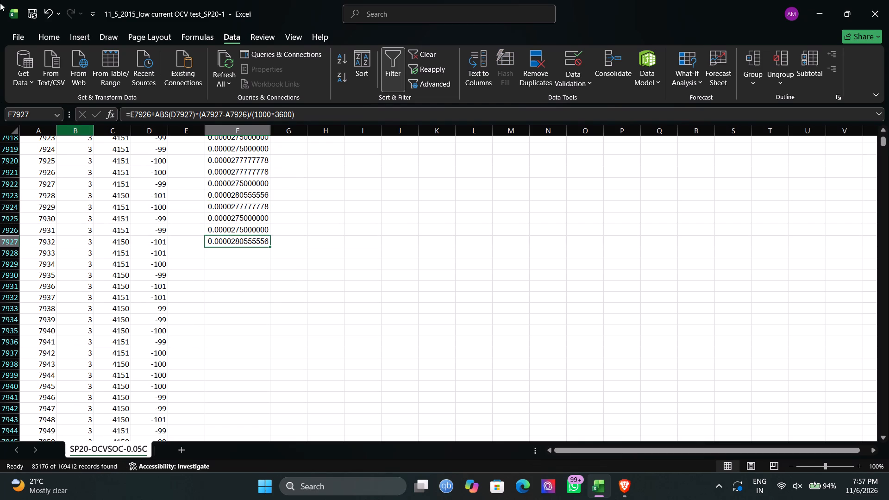
# In the Excel formula options, enable iterative calculation and set Workbook Calculation to Automatic.
pyautogui.click(15, 39)
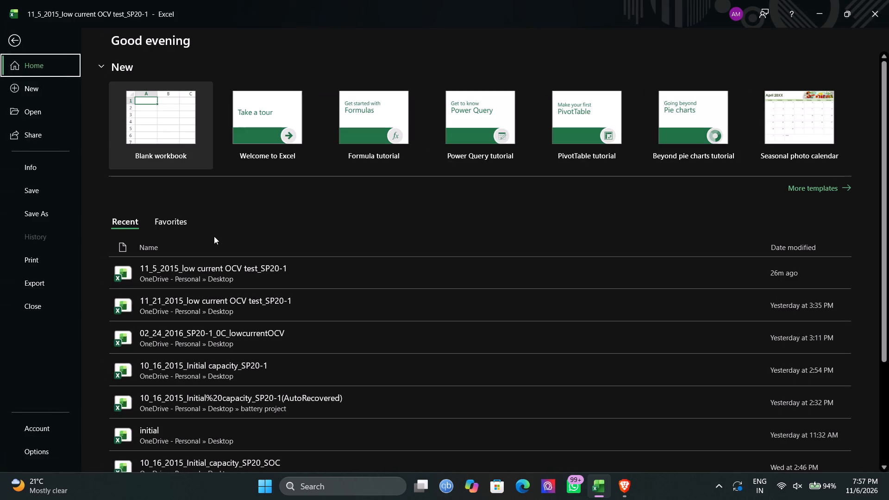
pyautogui.click(57, 450)
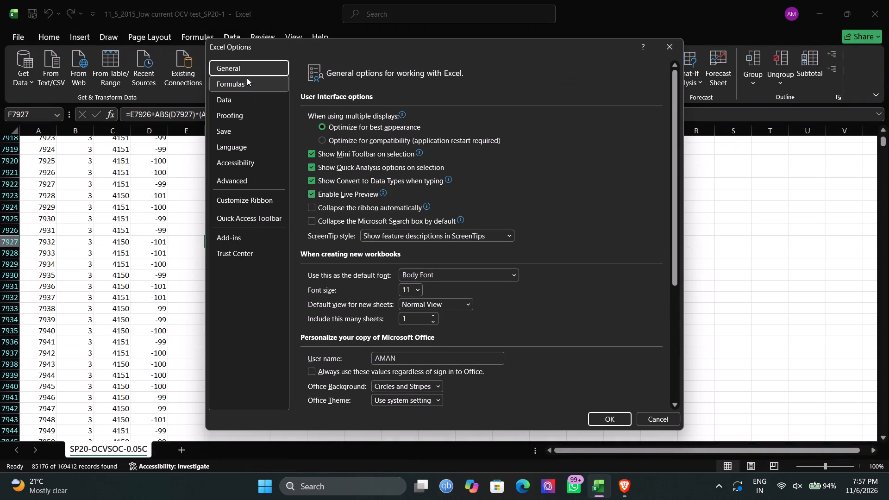
pyautogui.scroll(-1, 405, 146)
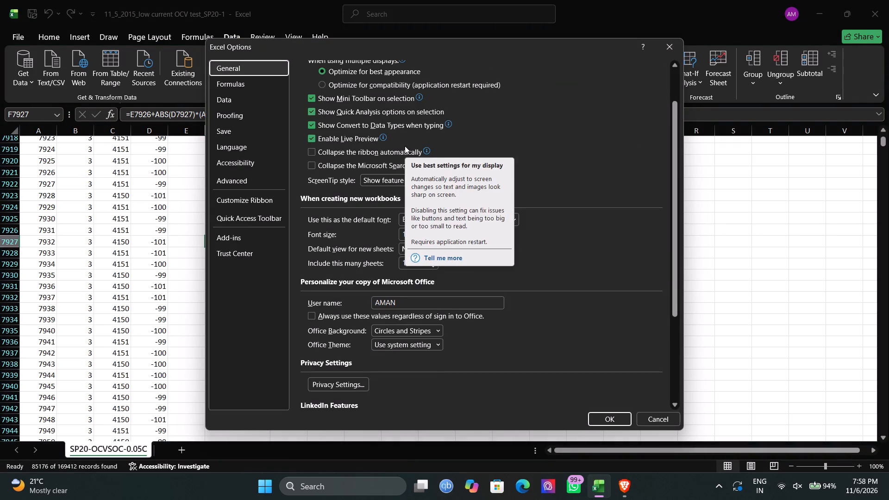
pyautogui.scroll(-3, 405, 146)
pyautogui.click(229, 95)
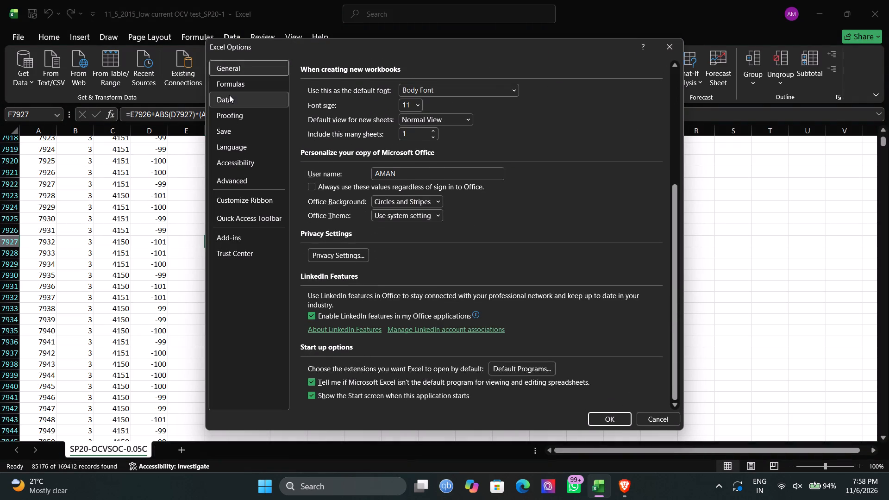
pyautogui.click(241, 85)
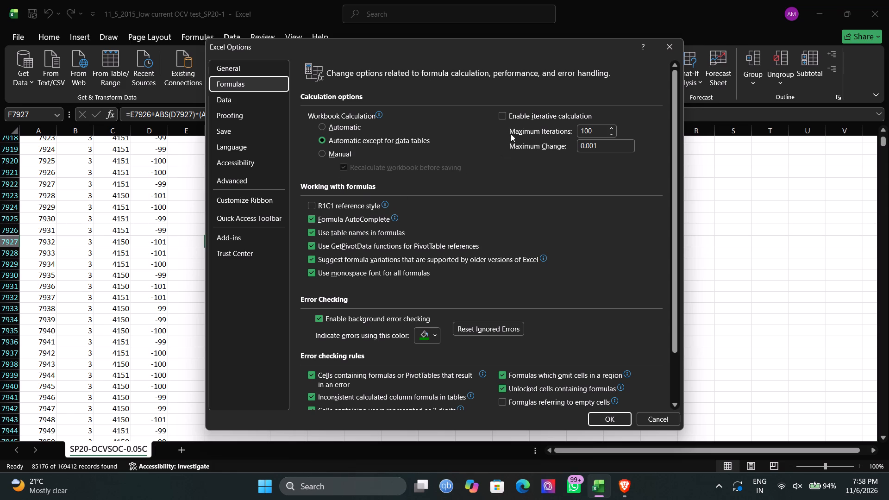
pyautogui.click(510, 115)
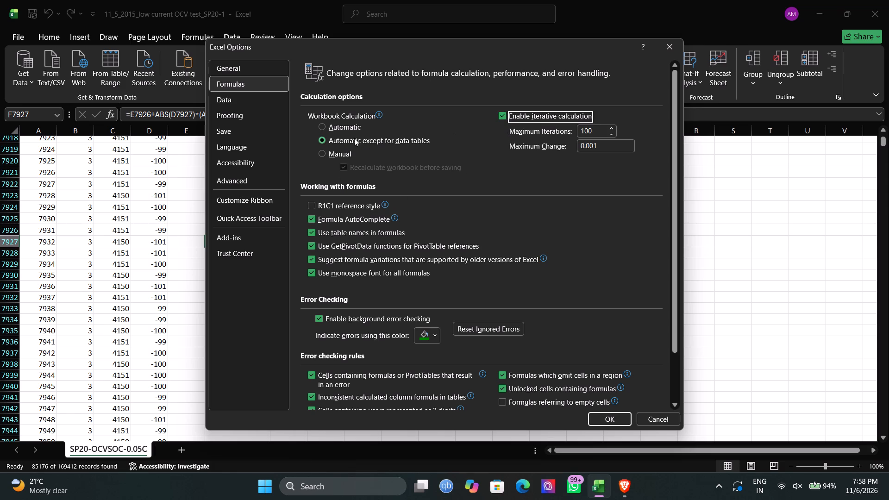
pyautogui.click(351, 129)
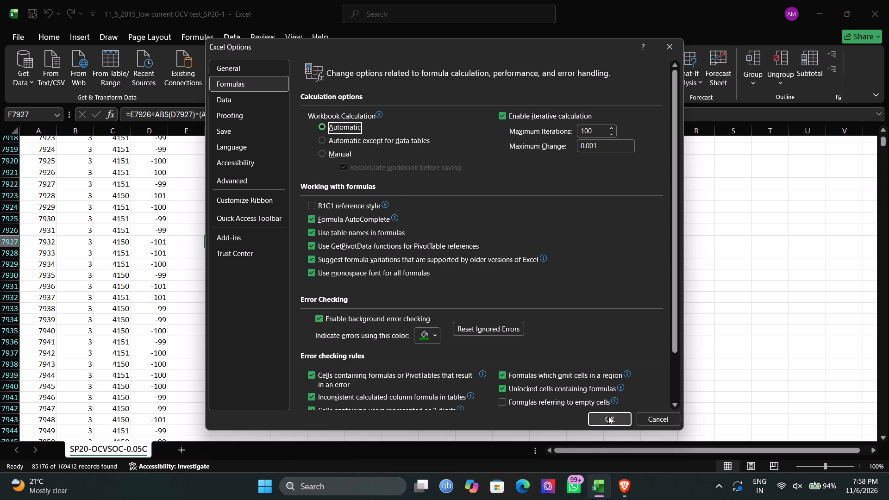
pyautogui.click(608, 416)
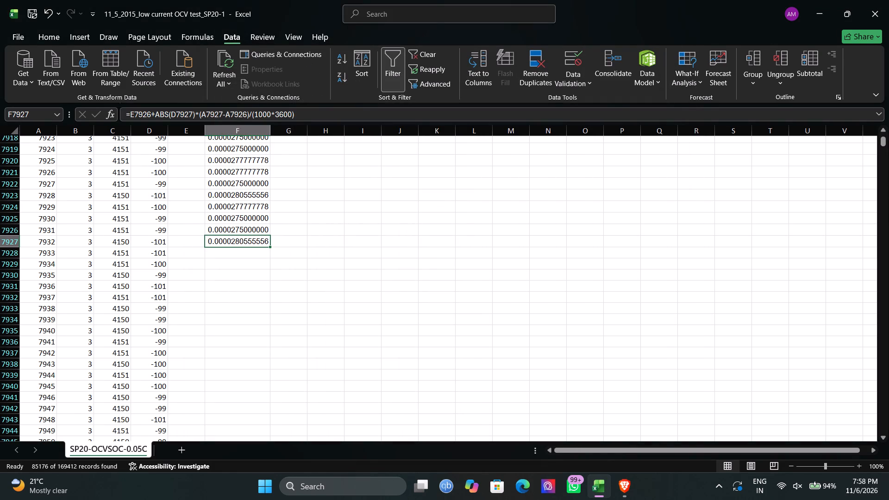
# Fill the capacity formula from F7927 down column F to row 7944.
pyautogui.doubleClick(269, 246)
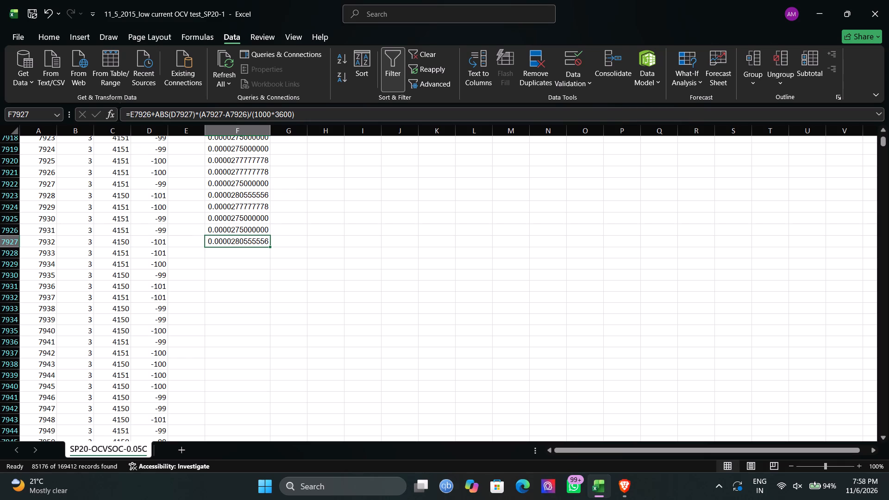
pyautogui.doubleClick(269, 246)
pyautogui.moveTo(269, 246); pyautogui.dragTo(280, 434)
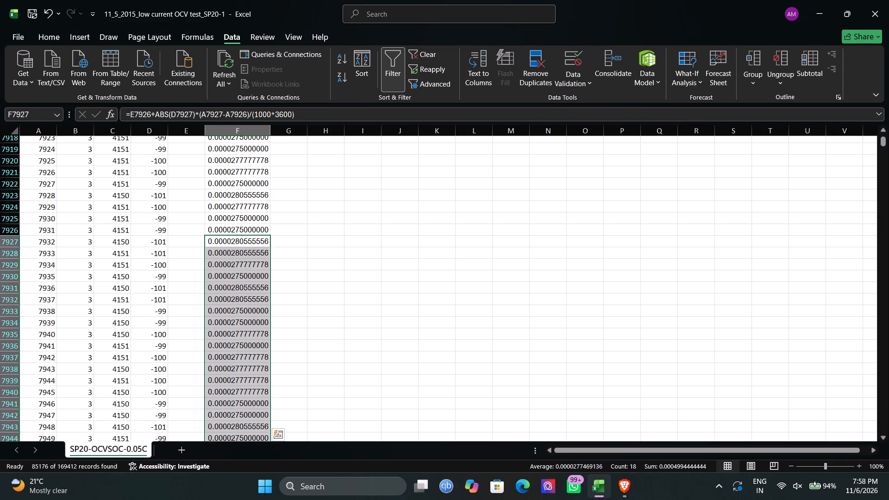
pyautogui.scroll(-3, 281, 368)
pyautogui.scroll(1, 257, 131)
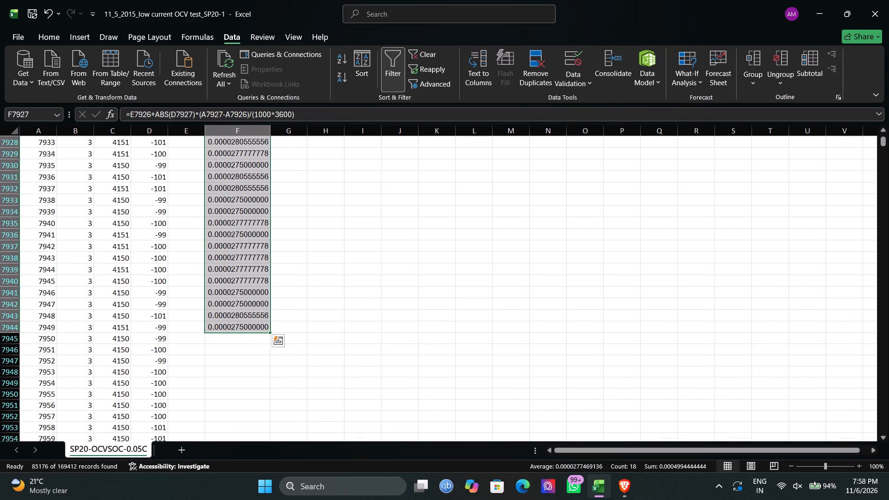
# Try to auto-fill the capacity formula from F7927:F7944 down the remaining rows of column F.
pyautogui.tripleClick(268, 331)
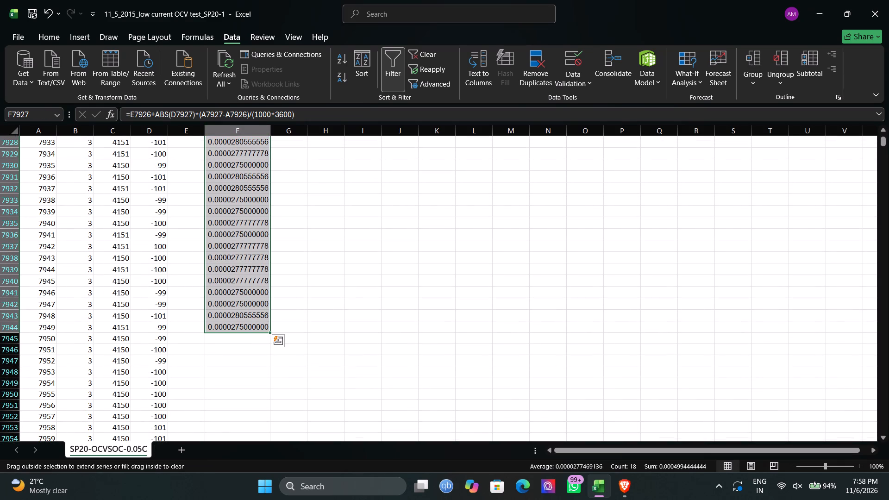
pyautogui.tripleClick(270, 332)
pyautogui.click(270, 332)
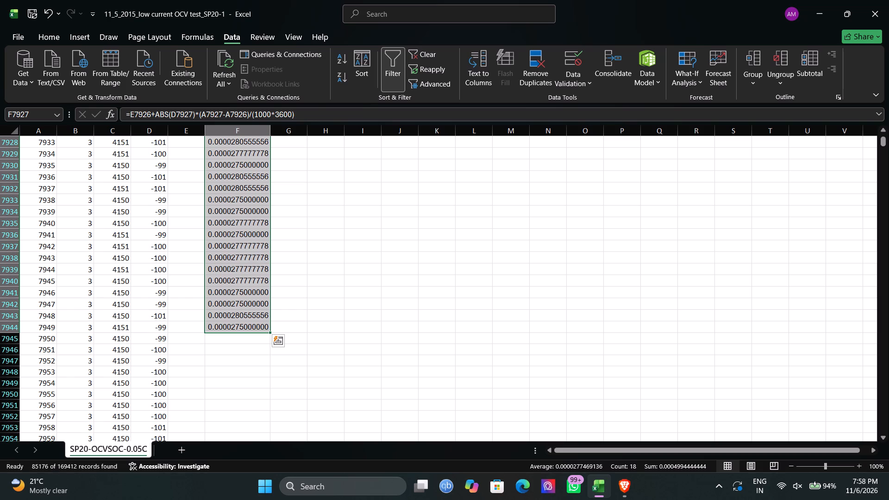
# Fill the capacity formula from F7927:F7944 down column F to row 17805.
pyautogui.moveTo(269, 331); pyautogui.dragTo(288, 499)
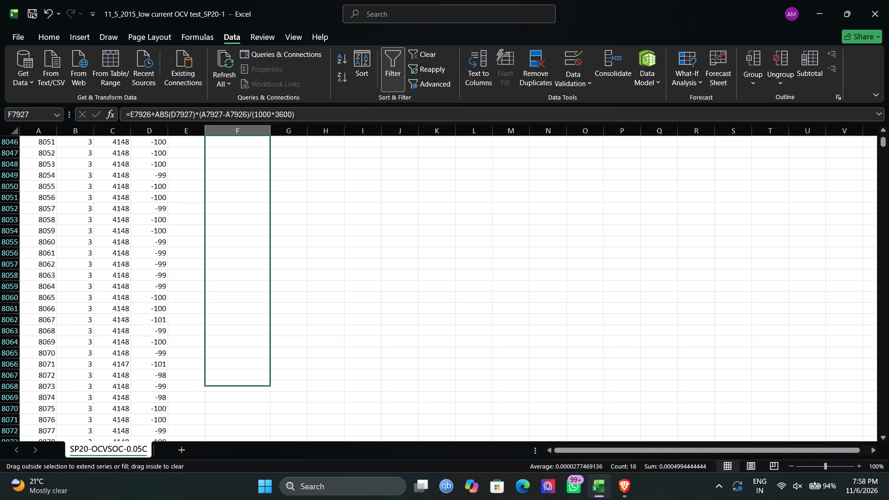
pyautogui.moveTo(288, 499); pyautogui.dragTo(297, 499)
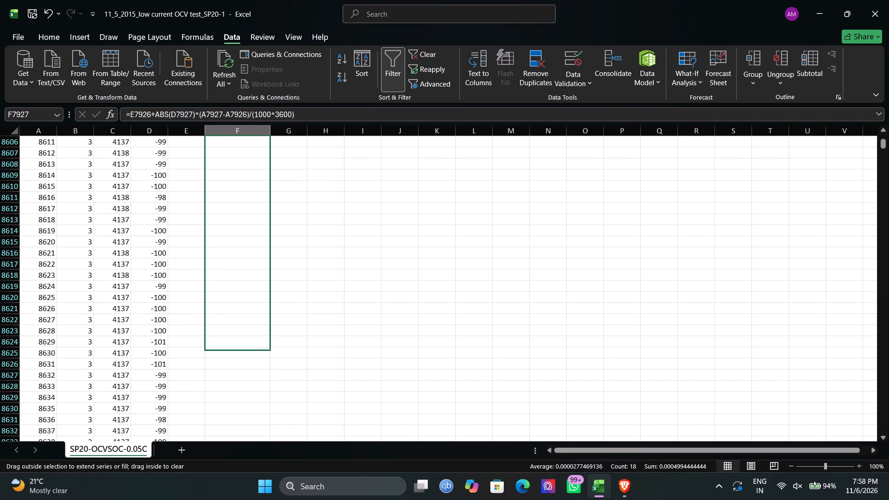
pyautogui.moveTo(297, 499); pyautogui.dragTo(283, 499)
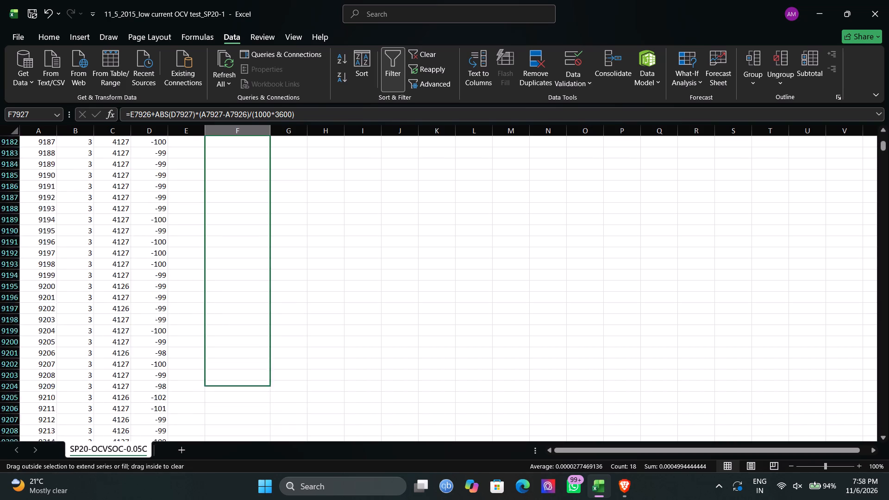
pyautogui.moveTo(283, 499); pyautogui.dragTo(338, 499)
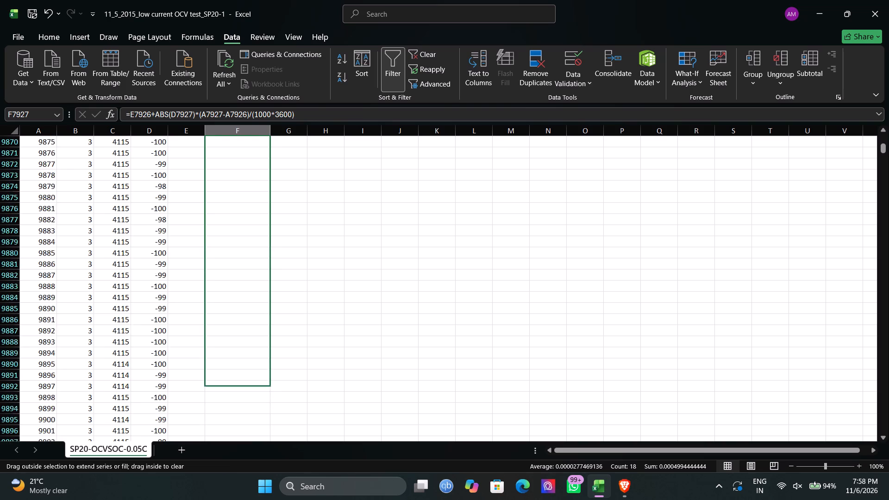
pyautogui.moveTo(338, 499); pyautogui.dragTo(398, 499)
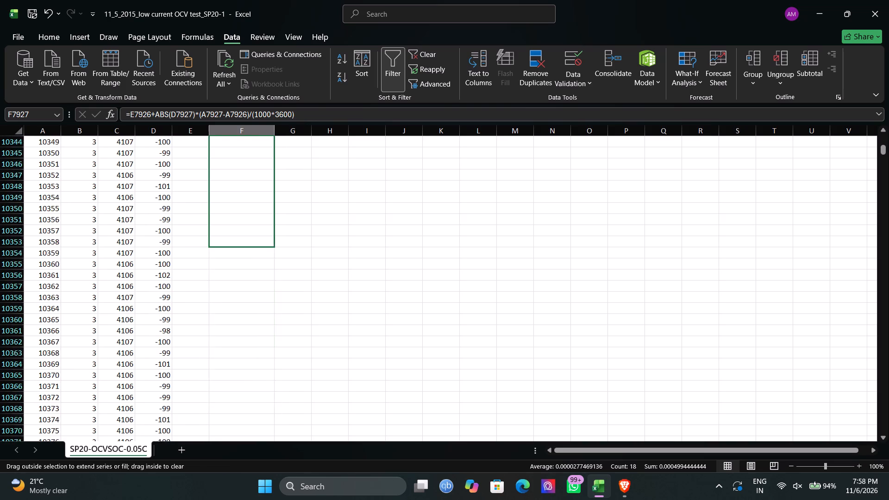
pyautogui.moveTo(398, 499); pyautogui.dragTo(332, 499)
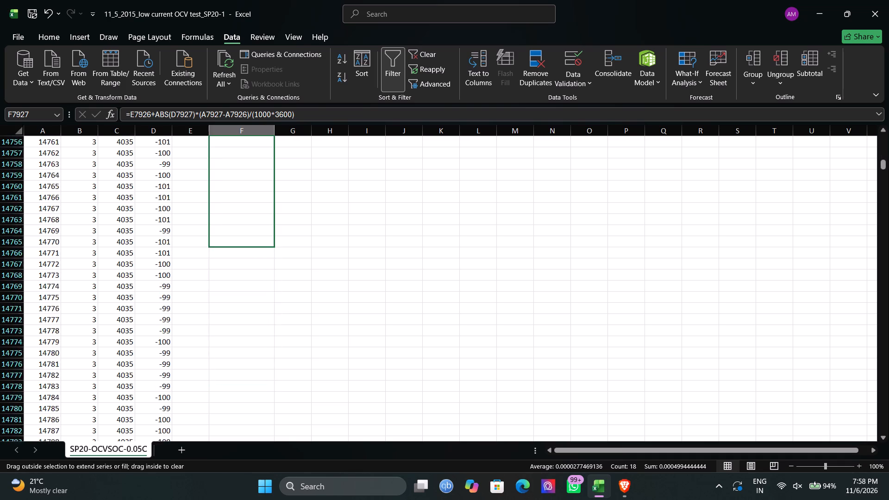
pyautogui.moveTo(332, 499); pyautogui.dragTo(331, 499)
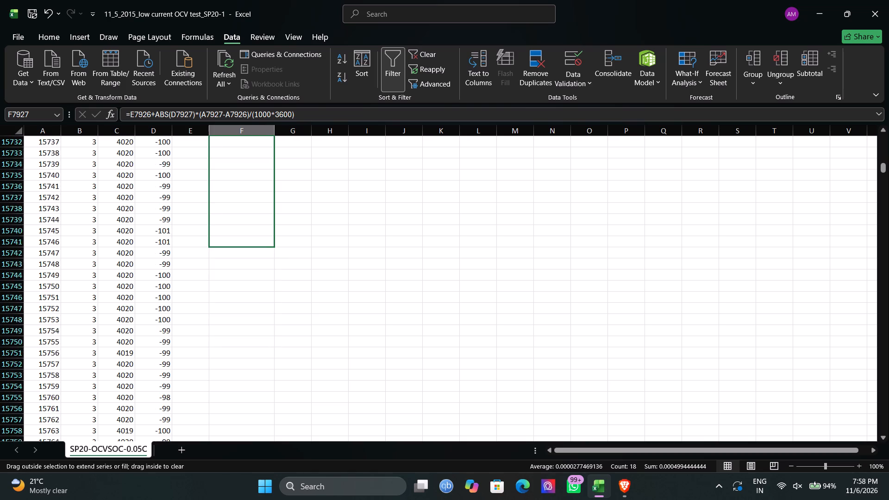
pyautogui.moveTo(331, 499); pyautogui.dragTo(330, 499)
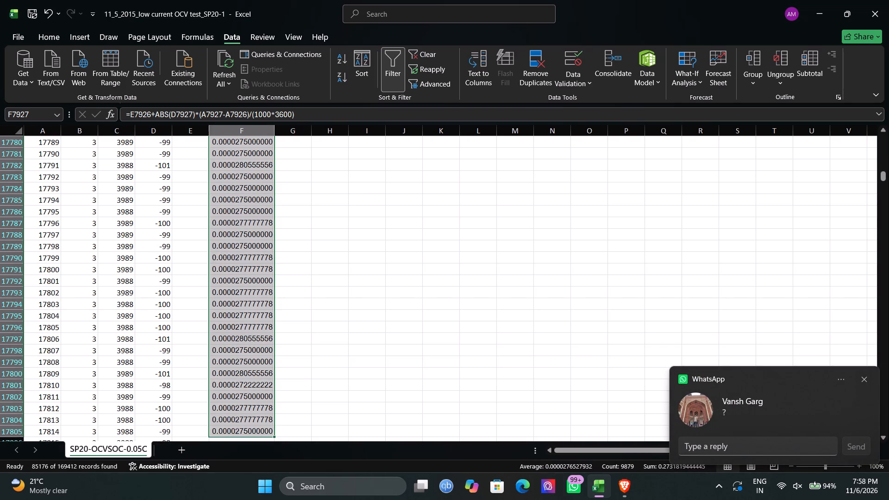
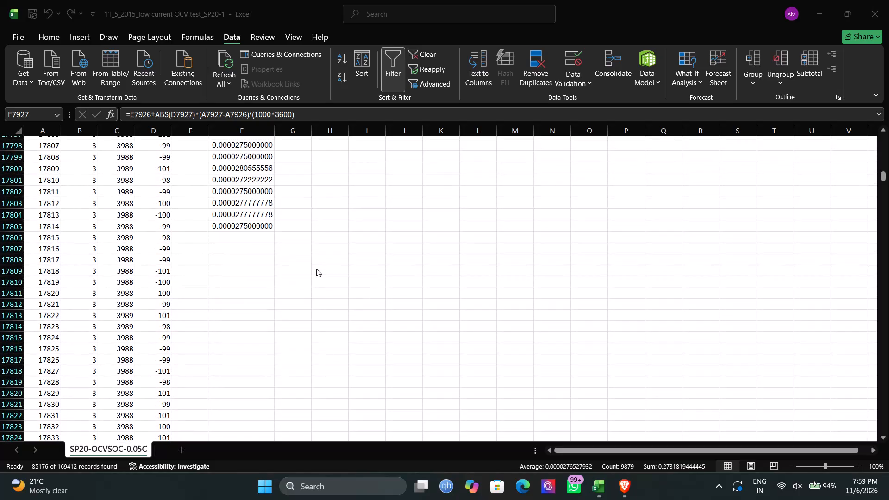
# Extend the capacity formula fill in column F from row 17805 down to row 24065.
pyautogui.click(254, 227)
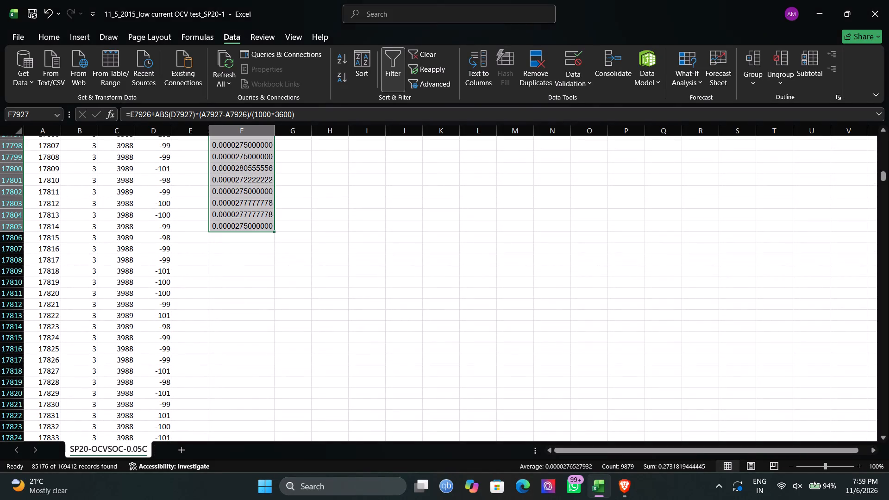
pyautogui.moveTo(272, 231); pyautogui.dragTo(275, 401)
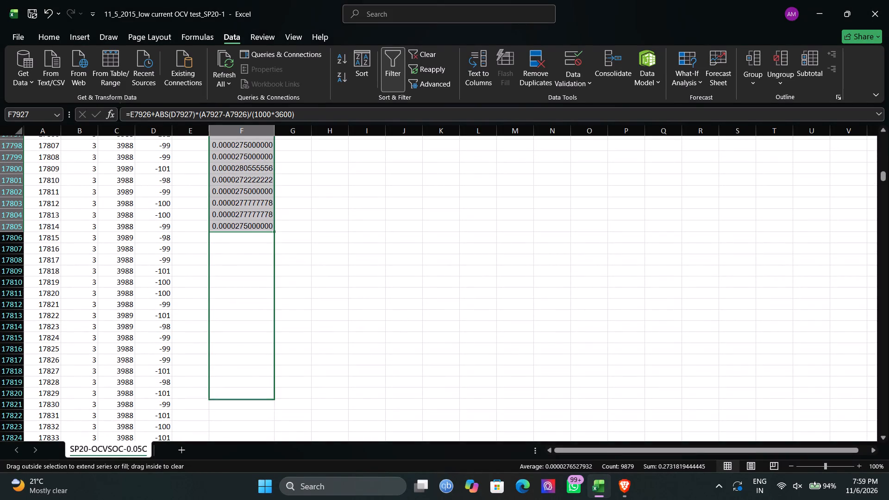
pyautogui.moveTo(275, 401); pyautogui.dragTo(244, 499)
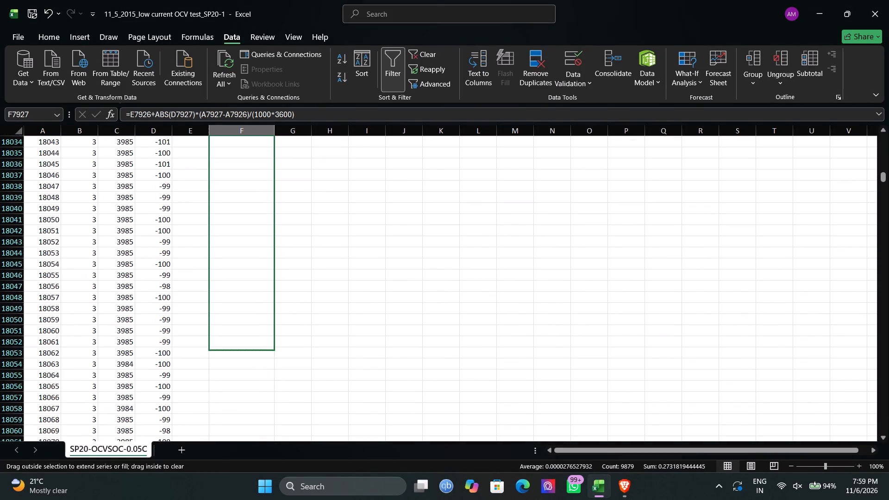
pyautogui.moveTo(244, 499); pyautogui.dragTo(342, 499)
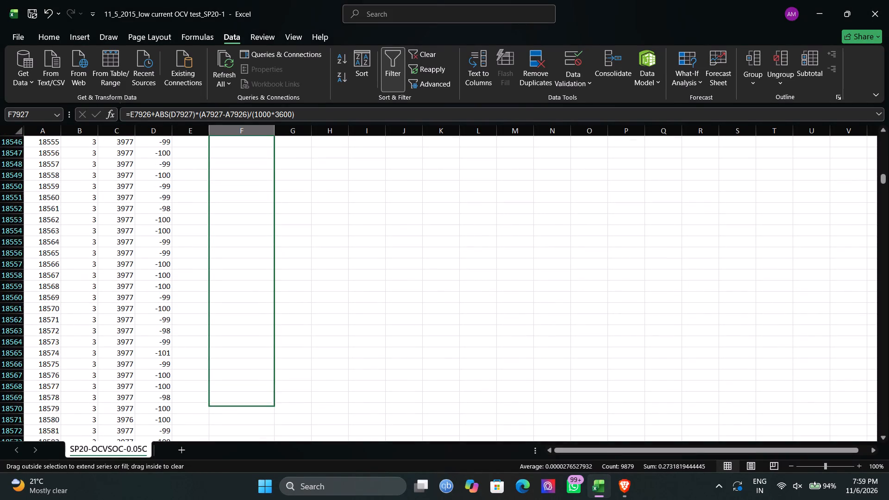
pyautogui.moveTo(342, 499); pyautogui.dragTo(281, 497)
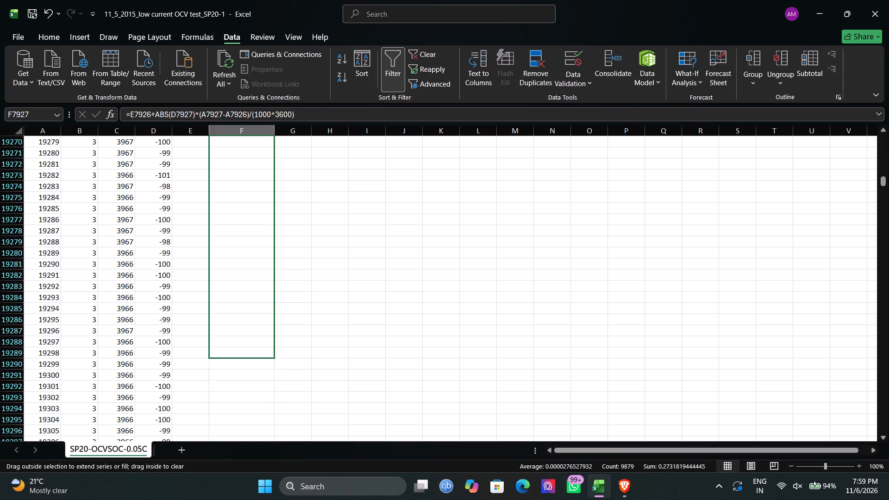
pyautogui.moveTo(281, 497); pyautogui.dragTo(249, 499)
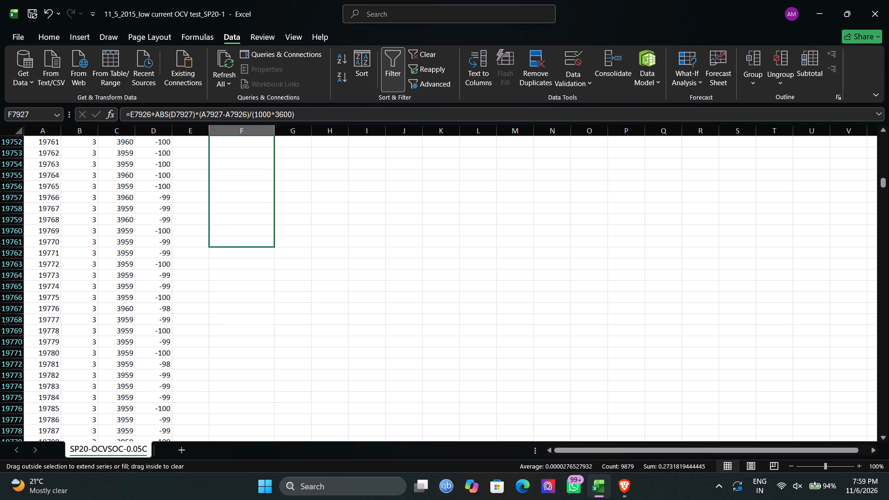
pyautogui.moveTo(249, 499); pyautogui.dragTo(232, 499)
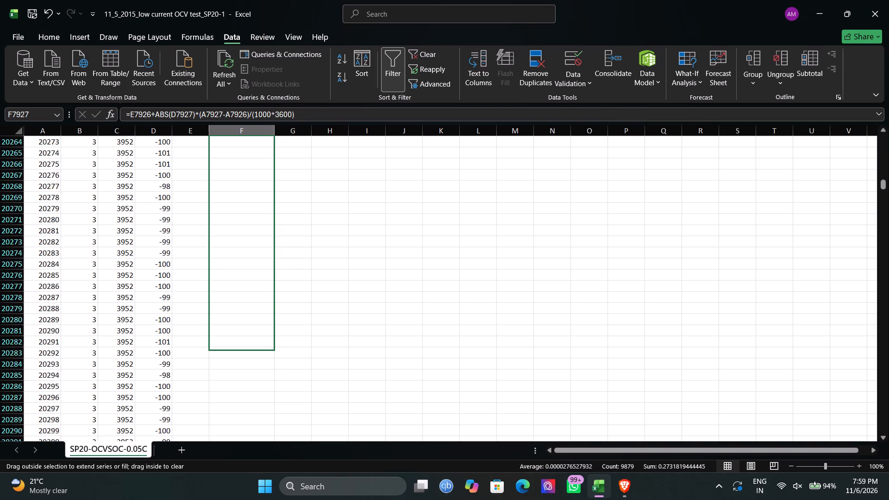
pyautogui.moveTo(232, 499); pyautogui.dragTo(264, 499)
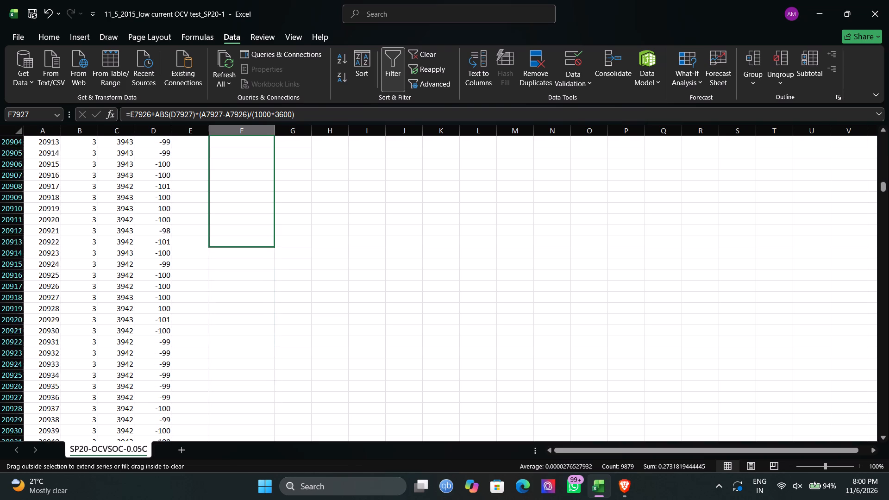
pyautogui.moveTo(264, 499); pyautogui.dragTo(224, 499)
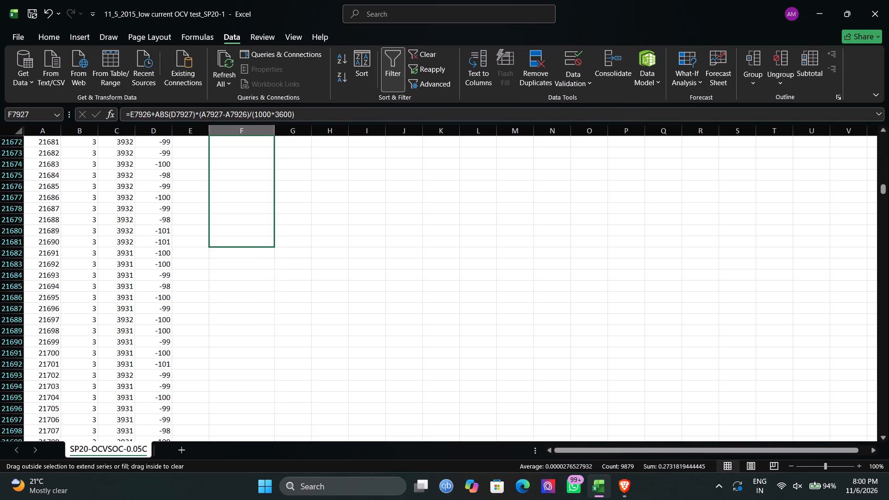
pyautogui.moveTo(224, 499); pyautogui.dragTo(323, 499)
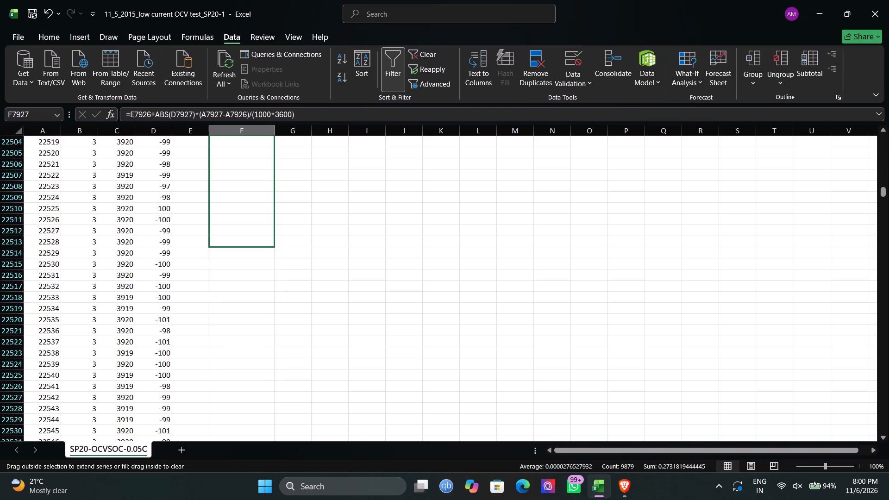
pyautogui.moveTo(323, 499); pyautogui.dragTo(227, 499)
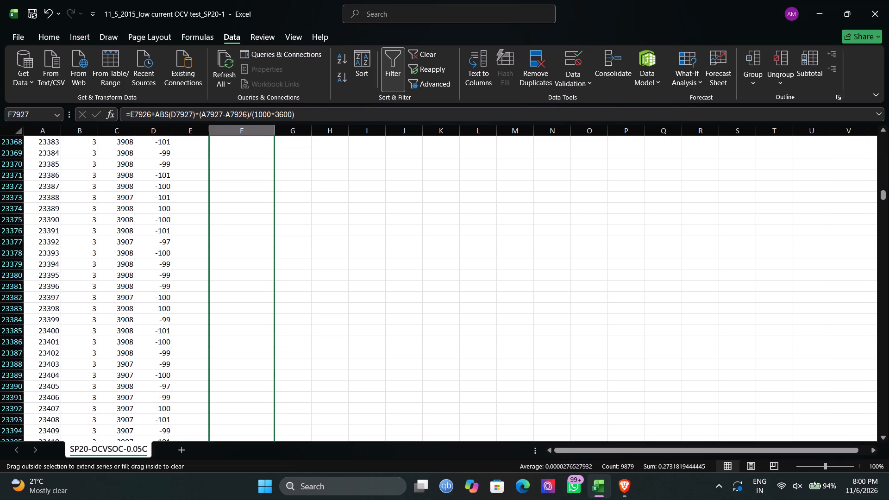
pyautogui.moveTo(227, 499); pyautogui.dragTo(203, 499)
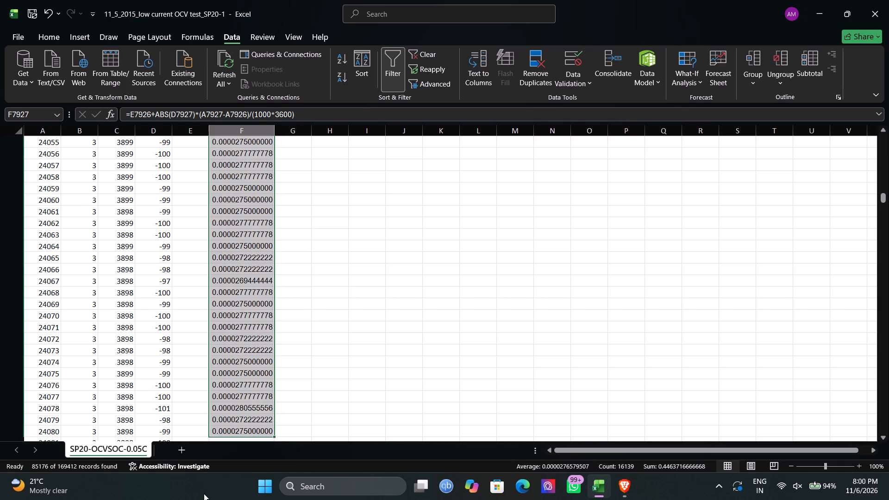
# Extend the capacity formula fill in column F from row 24065 down to row 29900.
pyautogui.scroll(-1, 204, 494)
pyautogui.scroll(-2, 255, 404)
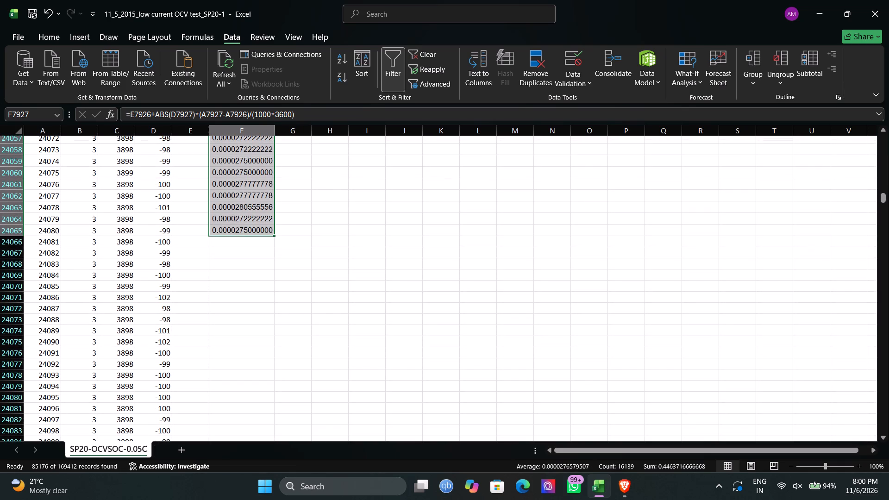
pyautogui.moveTo(273, 233); pyautogui.dragTo(280, 337)
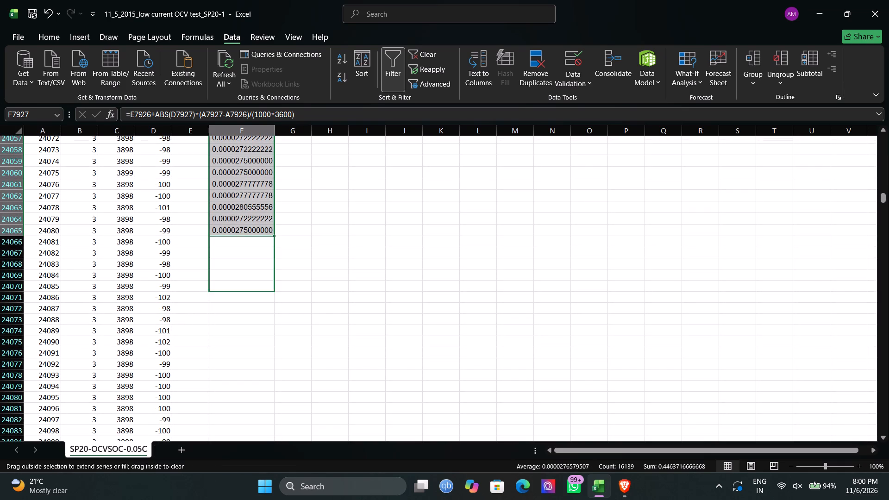
pyautogui.moveTo(280, 337); pyautogui.dragTo(279, 494)
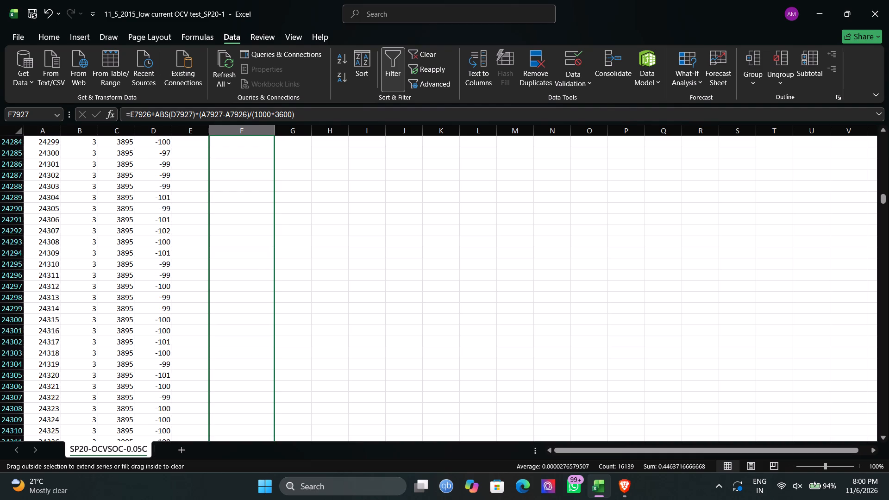
pyautogui.moveTo(279, 494); pyautogui.dragTo(305, 499)
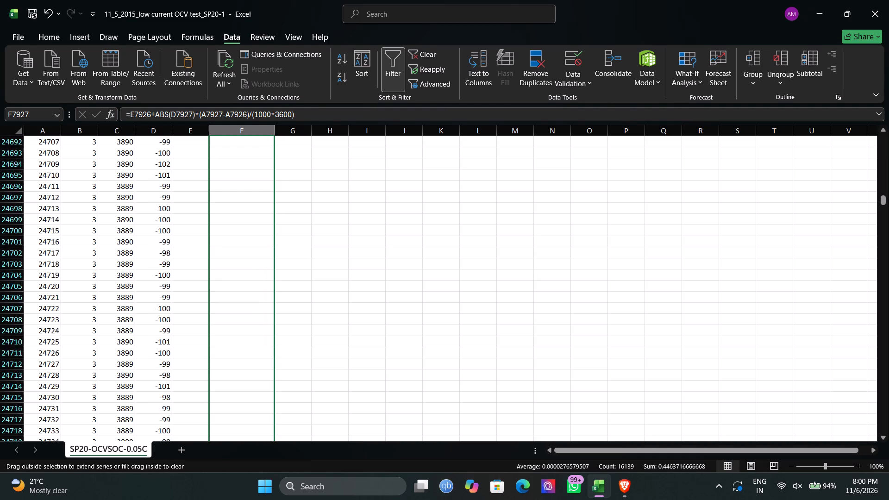
pyautogui.moveTo(305, 499); pyautogui.dragTo(213, 499)
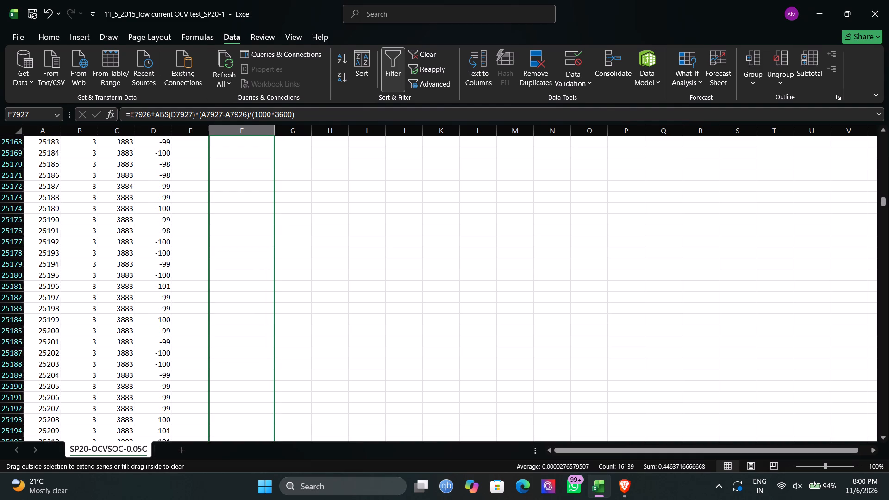
pyautogui.moveTo(213, 499); pyautogui.dragTo(199, 499)
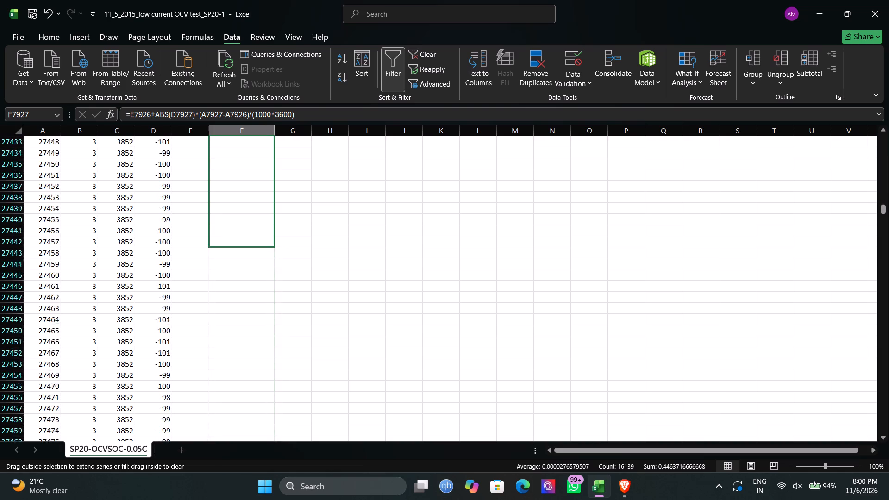
pyautogui.moveTo(199, 499); pyautogui.dragTo(199, 498)
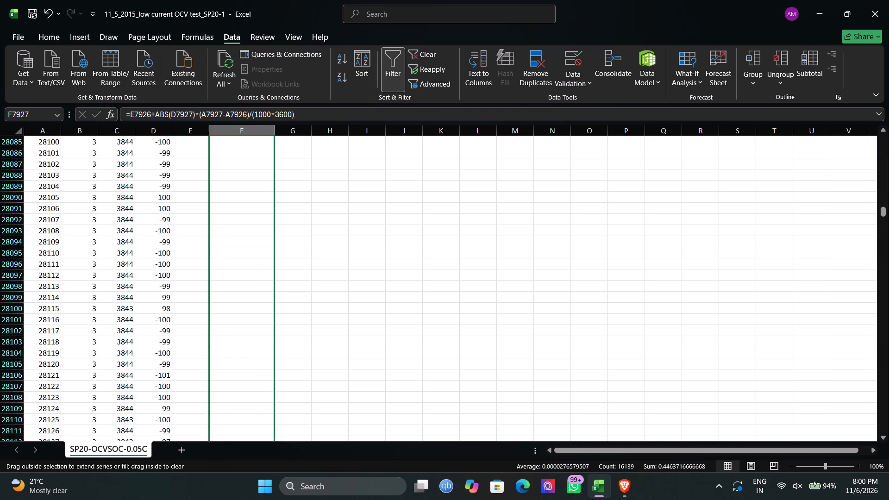
pyautogui.moveTo(199, 498); pyautogui.dragTo(199, 499)
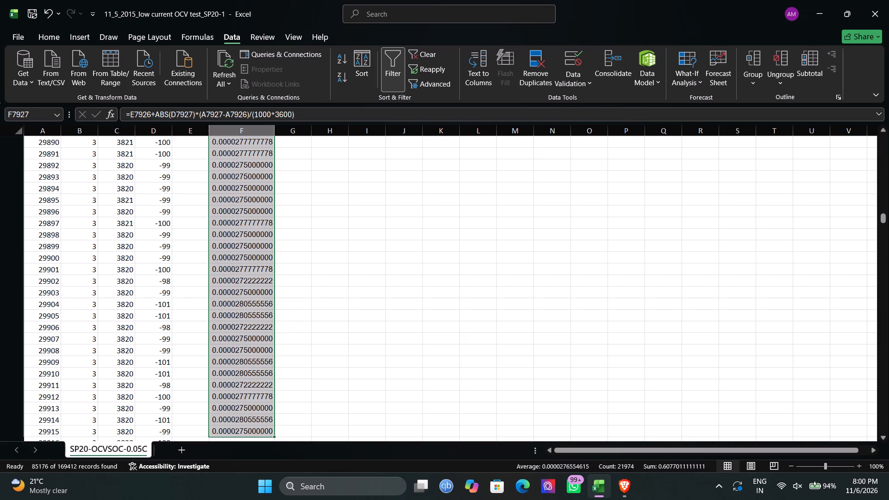
# Review the corresponding capacity values in column F from the first filtered rows to the end of the filled range.
pyautogui.moveTo(882, 216); pyautogui.dragTo(888, 92)
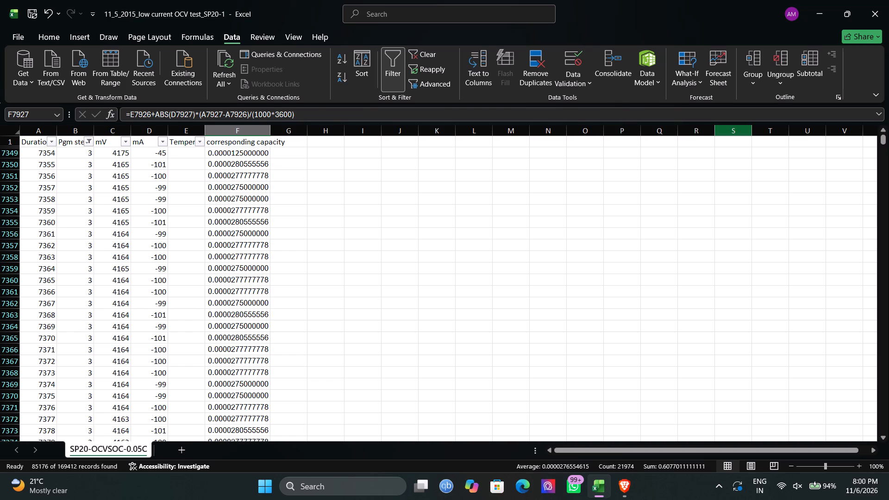
pyautogui.scroll(-4, 302, 276)
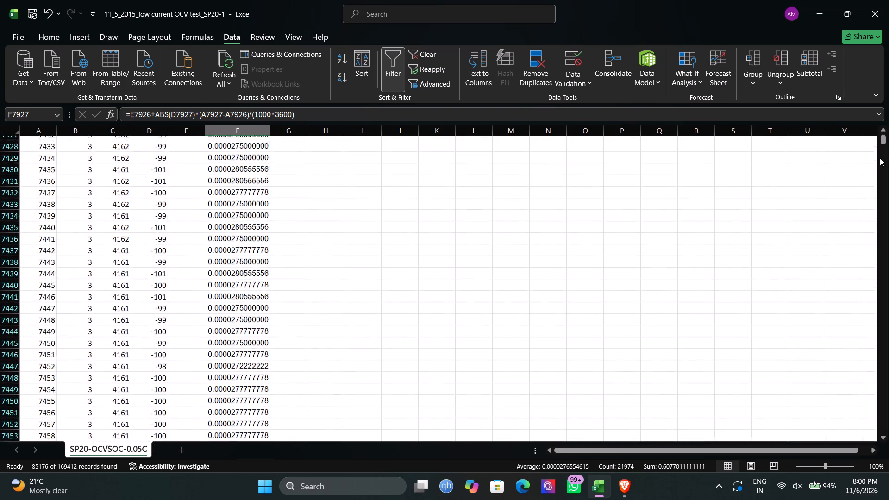
pyautogui.moveTo(881, 143); pyautogui.dragTo(882, 230)
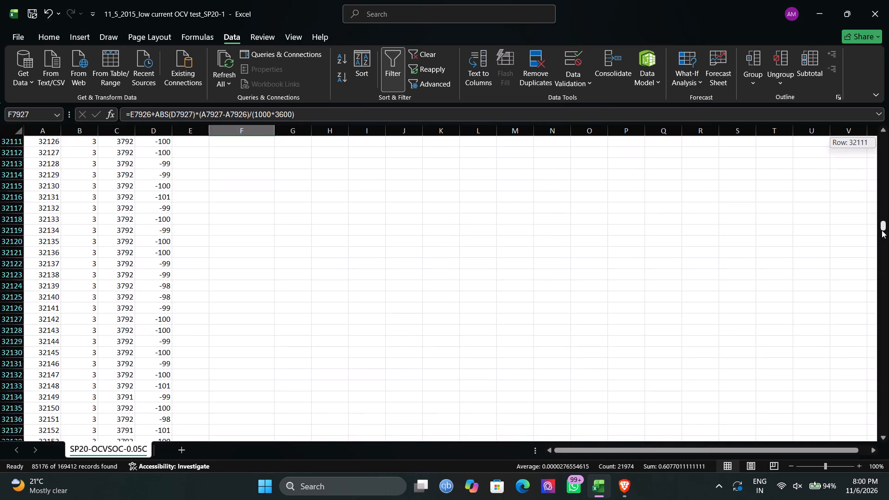
pyautogui.moveTo(882, 230); pyautogui.dragTo(878, 222)
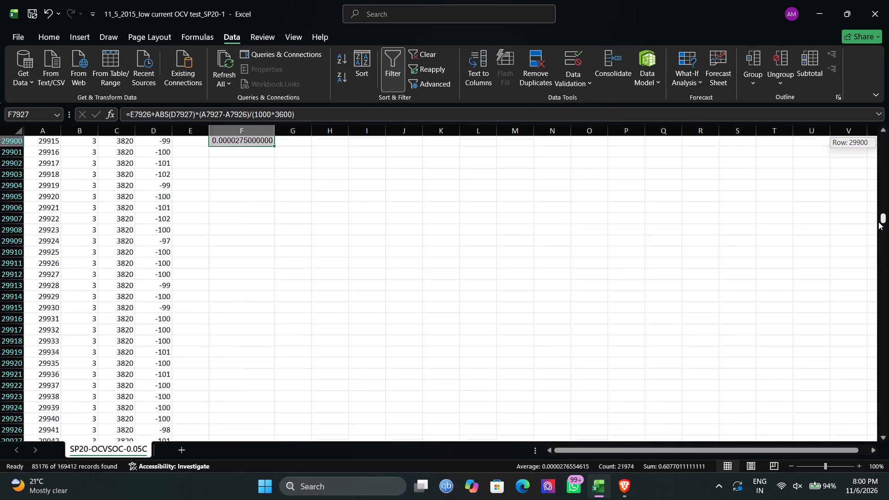
pyautogui.moveTo(878, 222); pyautogui.dragTo(878, 221)
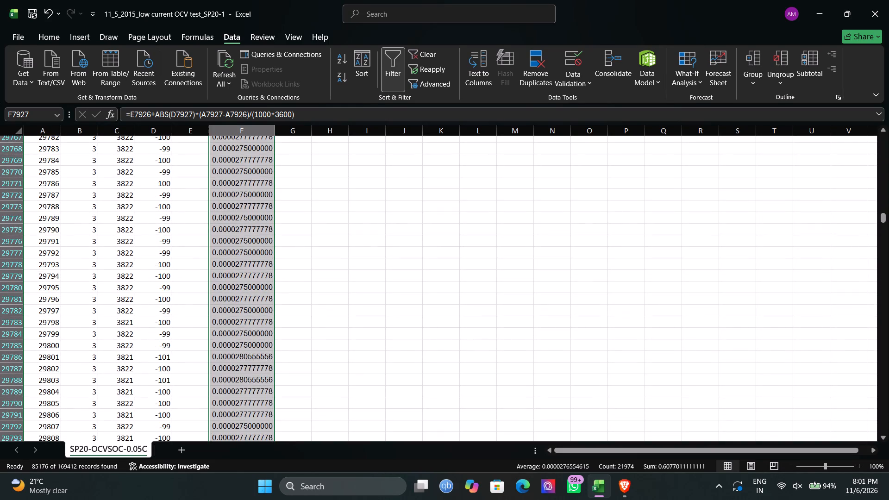
pyautogui.scroll(-17, 605, 276)
pyautogui.scroll(4, 605, 276)
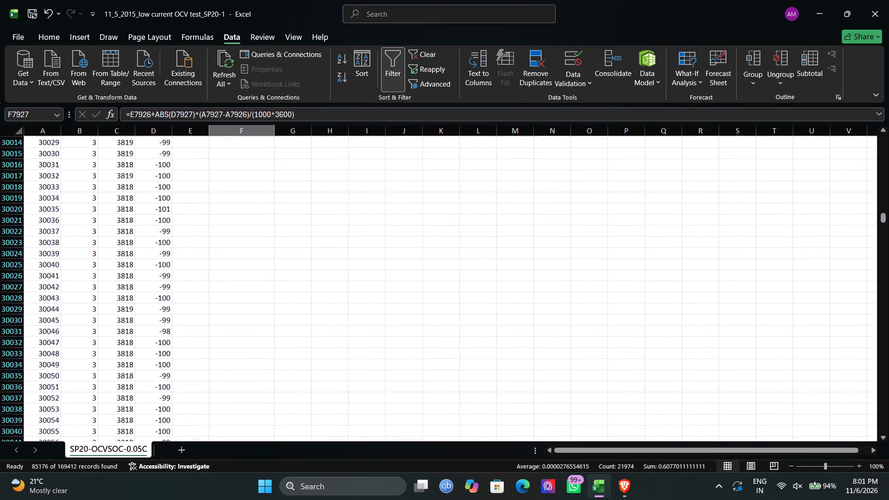
pyautogui.scroll(6, 605, 276)
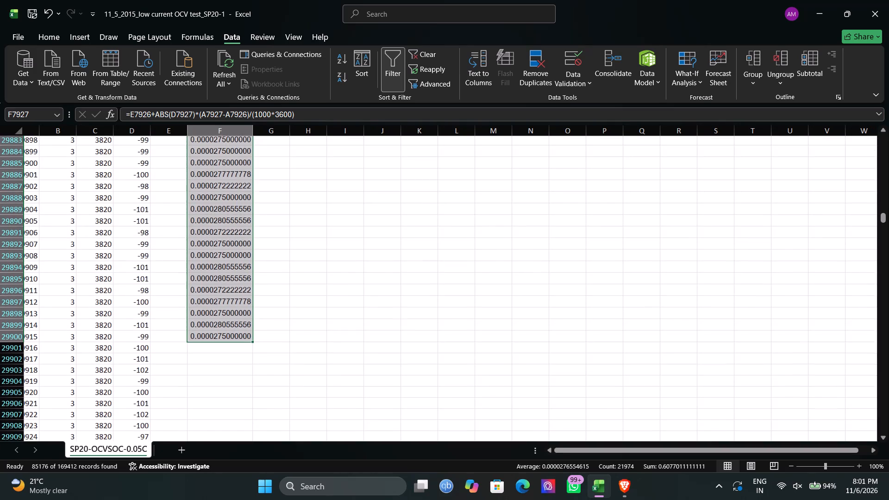
# Fill the capacity formula from F29900 down column F to row 48175.
pyautogui.click(216, 338)
pyautogui.moveTo(251, 341); pyautogui.dragTo(252, 499)
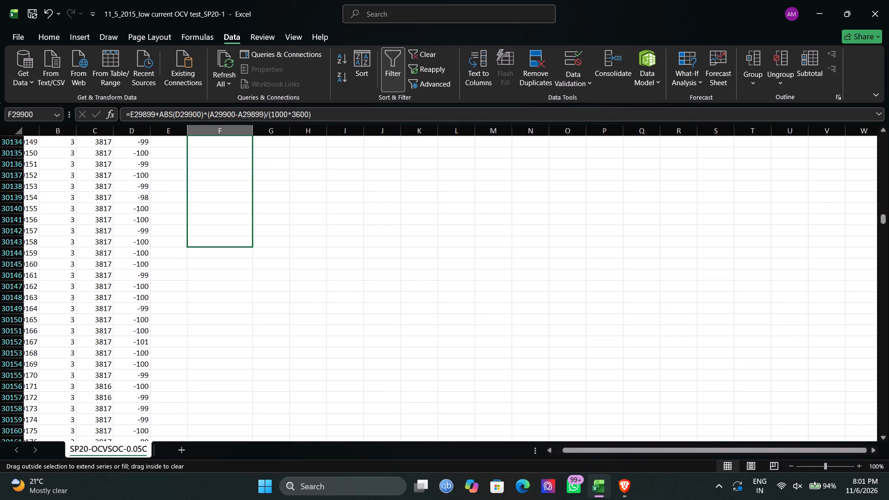
pyautogui.moveTo(252, 499); pyautogui.dragTo(253, 499)
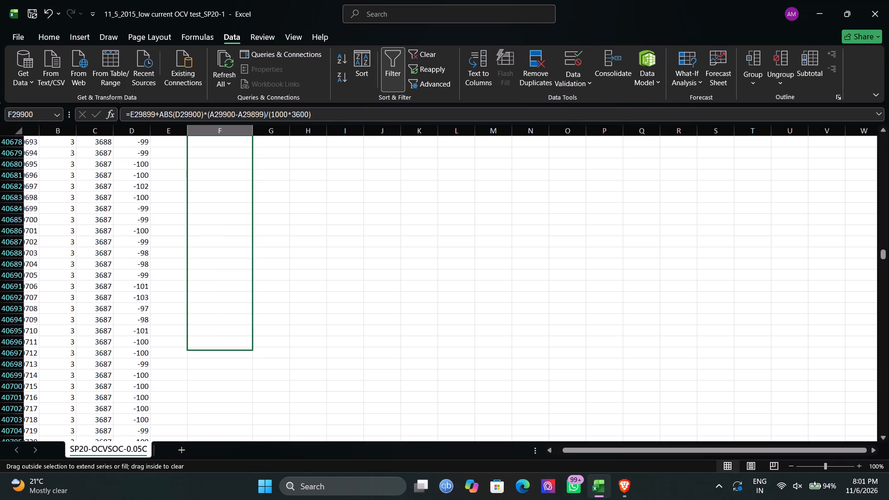
pyautogui.moveTo(253, 499); pyautogui.dragTo(266, 499)
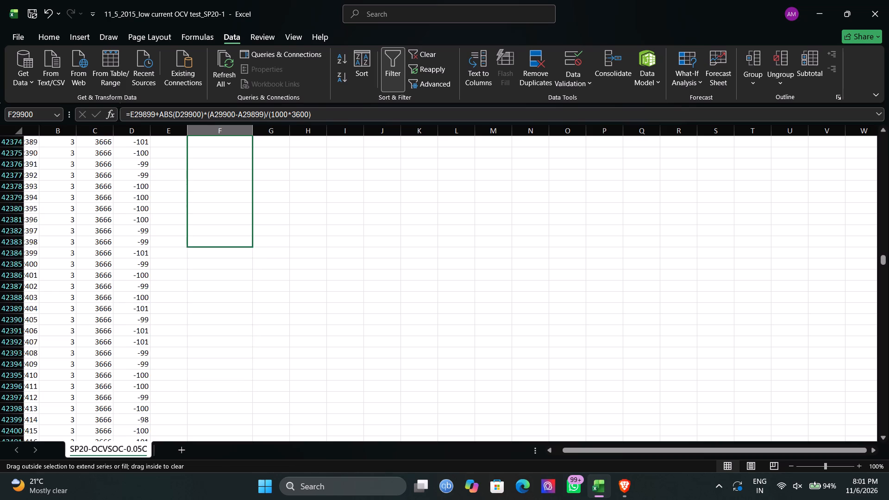
pyautogui.moveTo(266, 499); pyautogui.dragTo(244, 499)
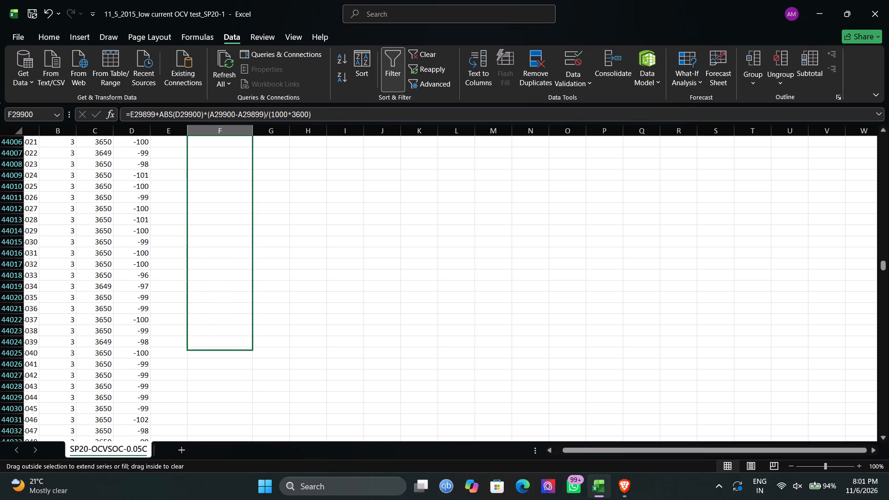
pyautogui.moveTo(244, 499); pyautogui.dragTo(238, 499)
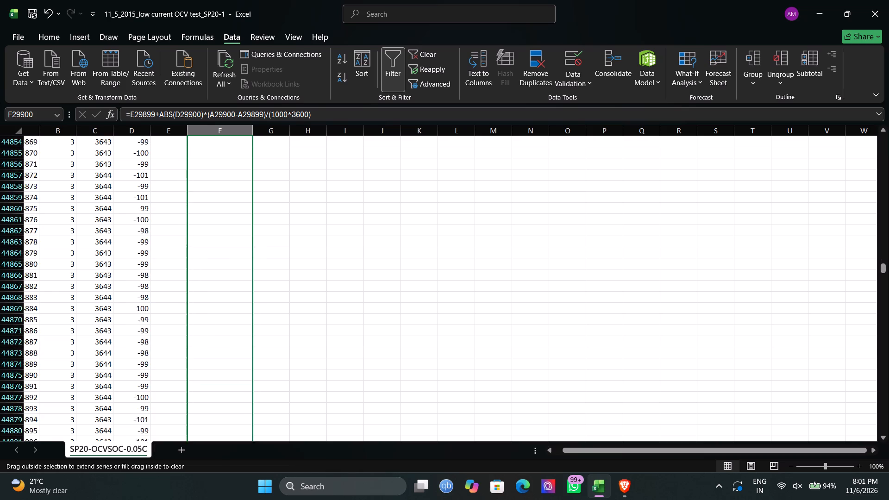
pyautogui.moveTo(238, 499); pyautogui.dragTo(226, 499)
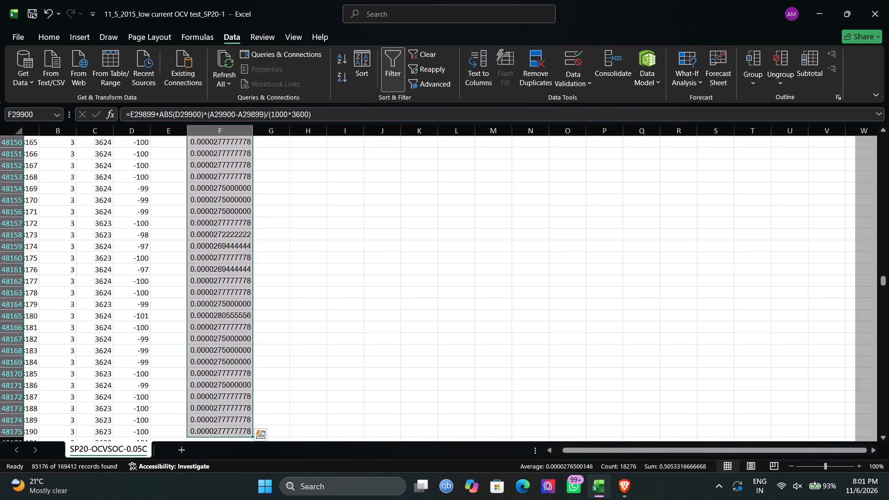
# Move the filled capacity formula block F29900:F48175 down column F to F29910:F48185.
pyautogui.scroll(-2, 273, 412)
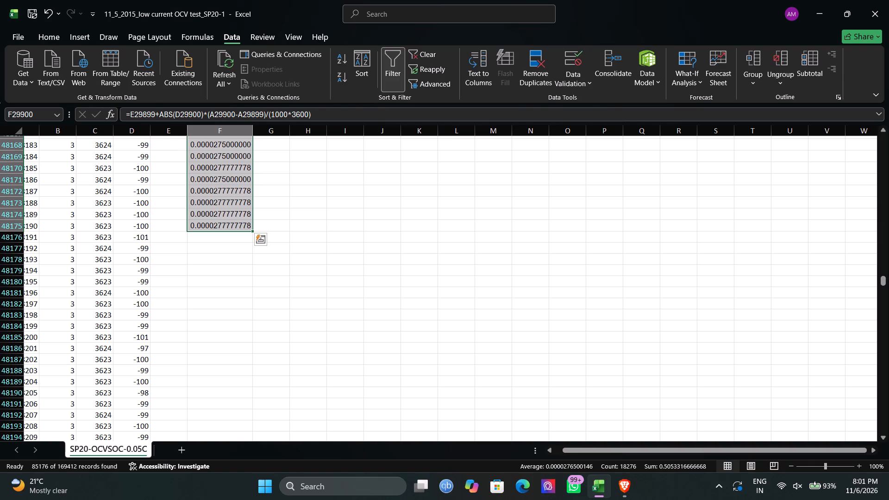
pyautogui.moveTo(251, 227); pyautogui.dragTo(256, 323)
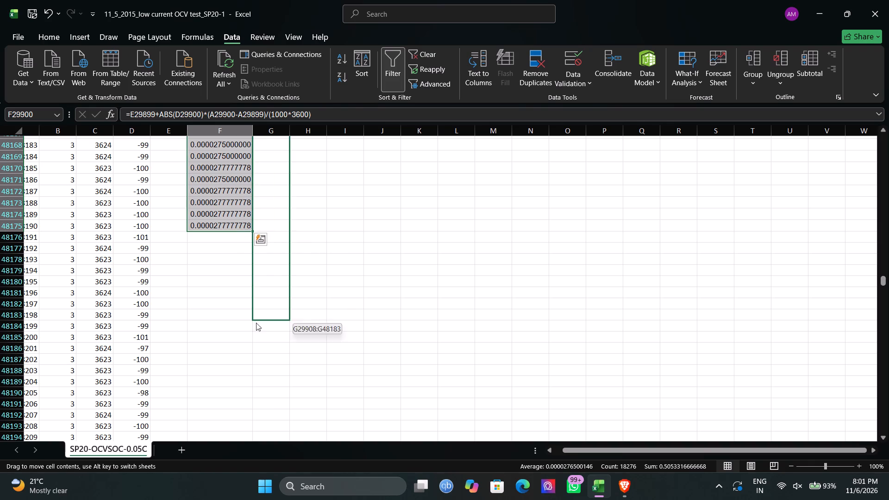
pyautogui.moveTo(256, 323); pyautogui.dragTo(243, 333)
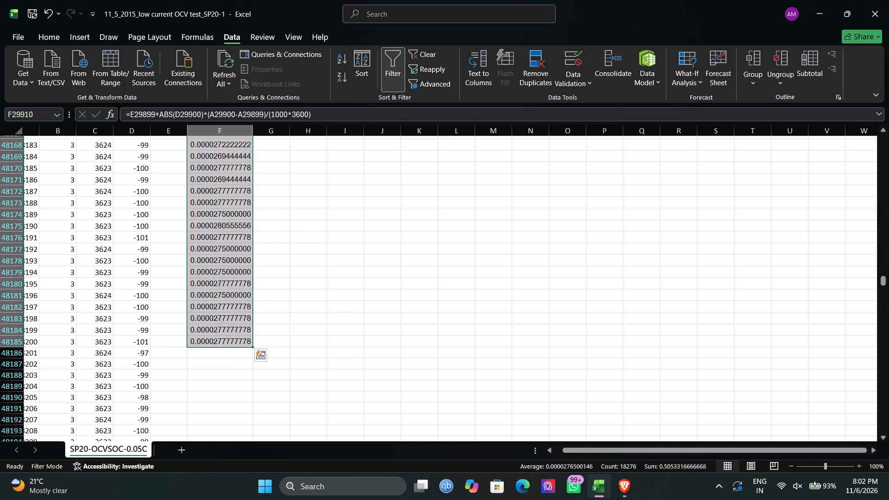
pyautogui.click(300, 333)
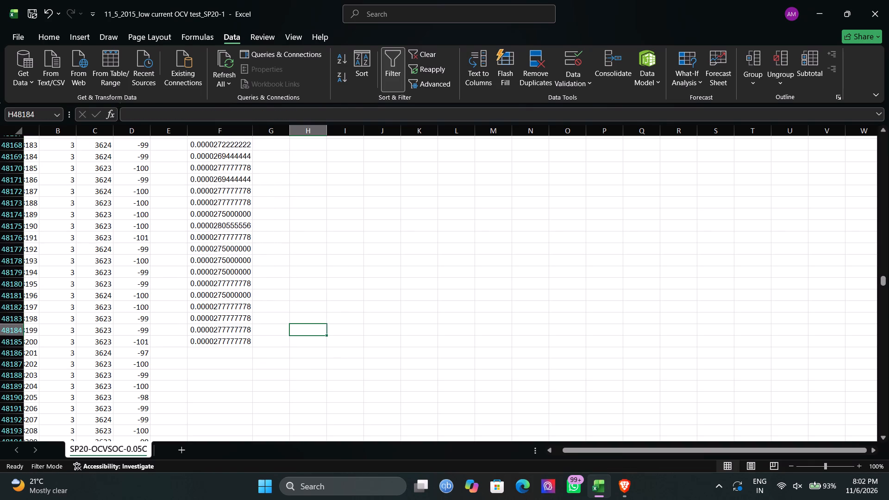
# Fill the capacity formula from F48185 down column F to row 77814.
pyautogui.click(250, 341)
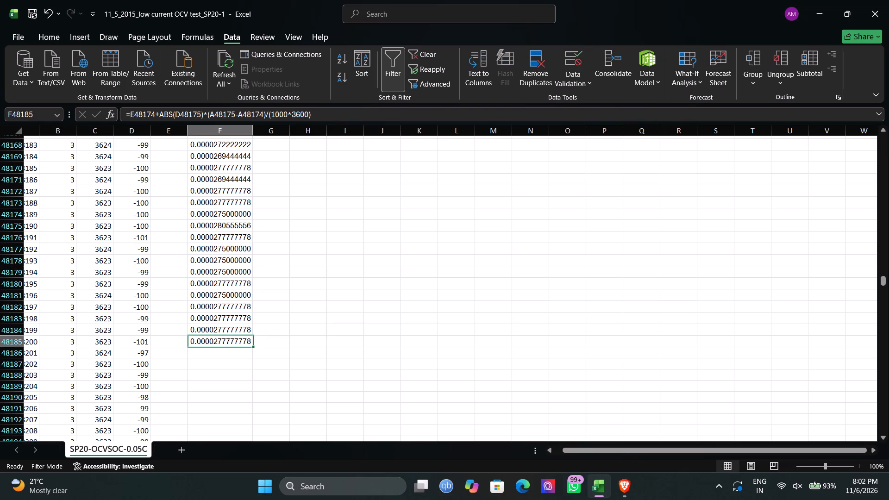
pyautogui.moveTo(252, 347); pyautogui.dragTo(305, 490)
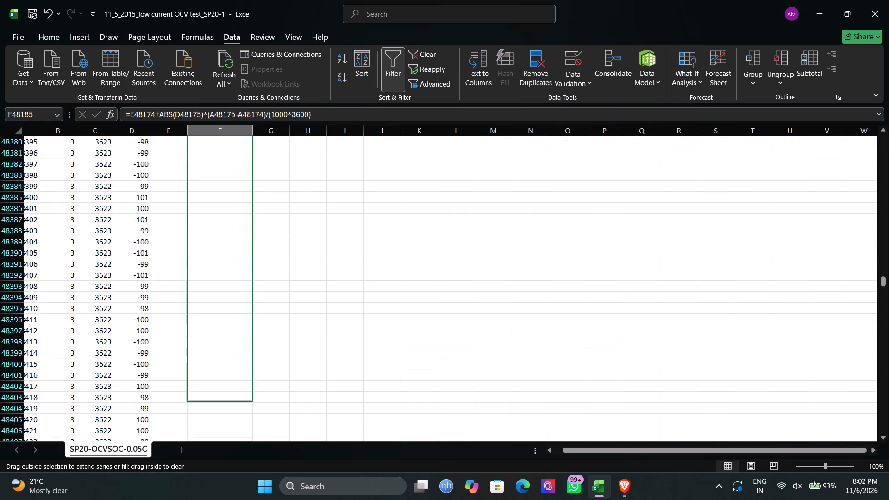
pyautogui.moveTo(305, 490); pyautogui.dragTo(273, 499)
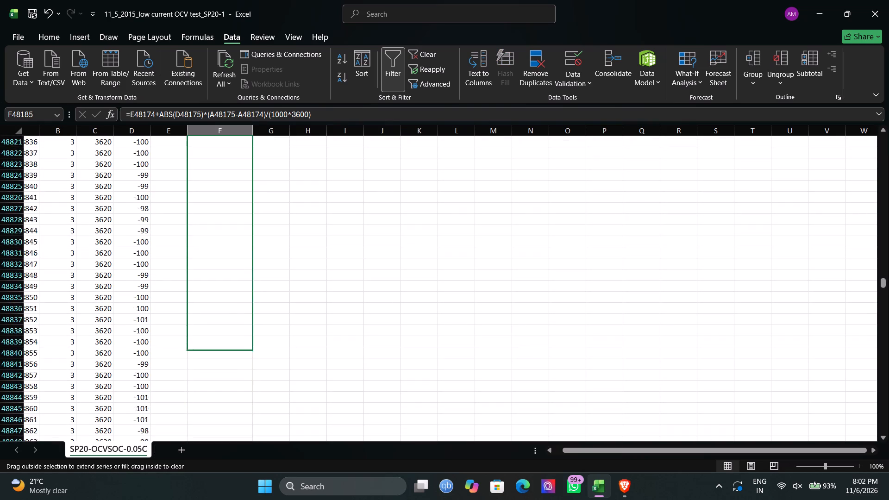
pyautogui.moveTo(273, 499); pyautogui.dragTo(332, 499)
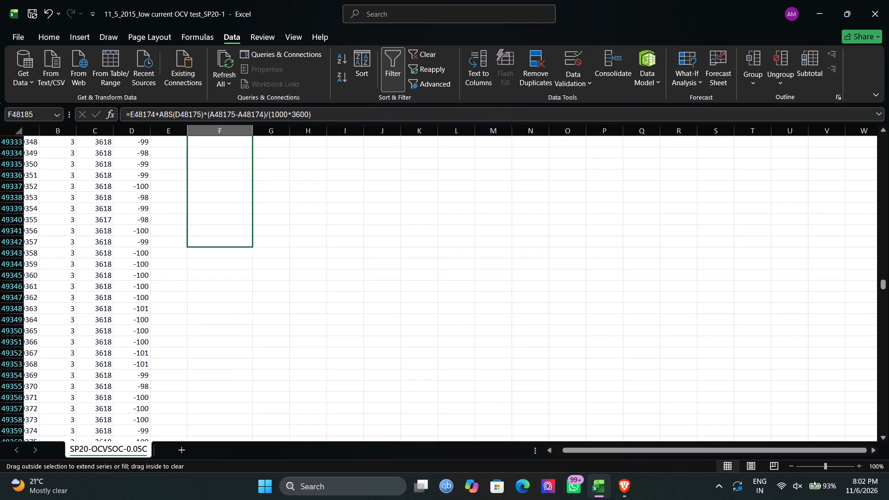
pyautogui.moveTo(332, 499); pyautogui.dragTo(311, 499)
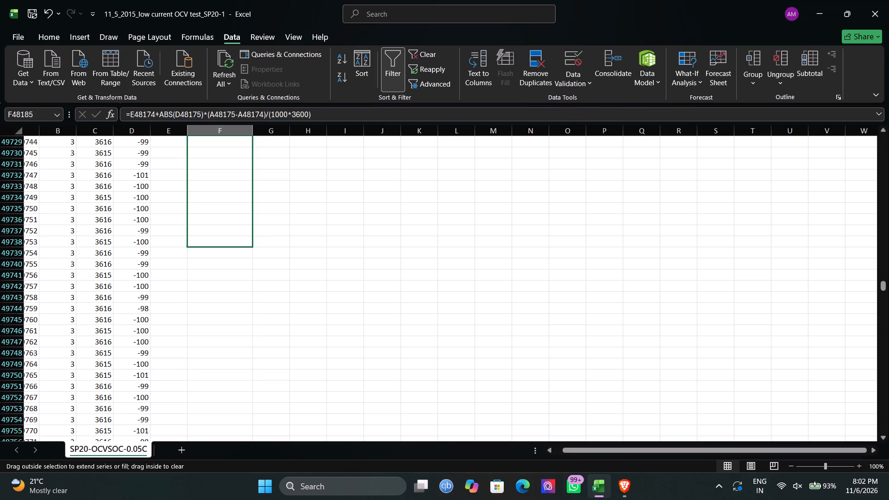
pyautogui.moveTo(311, 499); pyautogui.dragTo(333, 499)
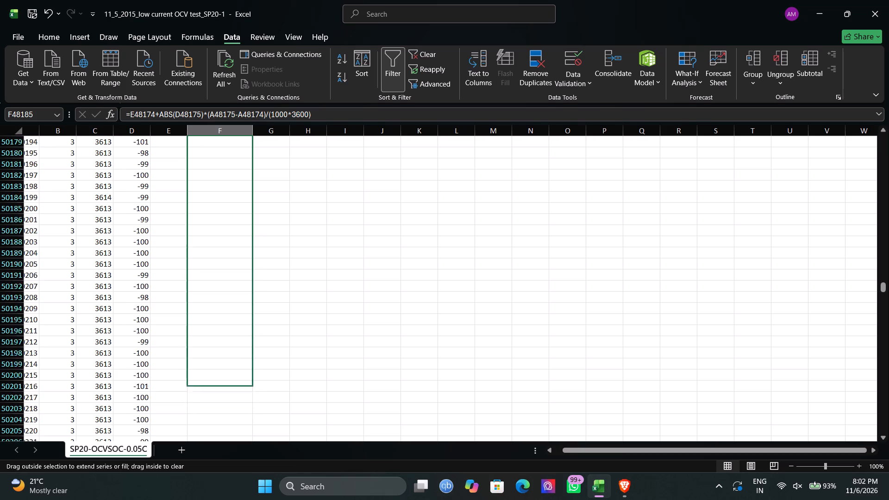
pyautogui.moveTo(333, 499); pyautogui.dragTo(332, 499)
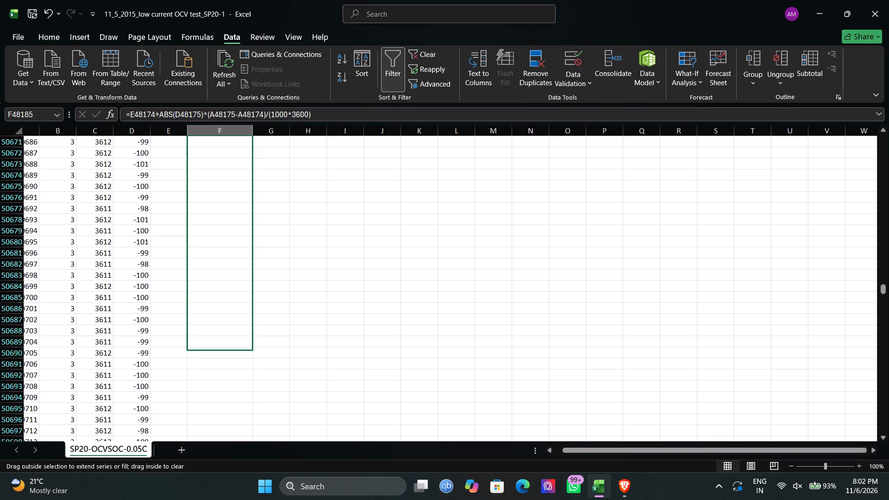
pyautogui.moveTo(332, 499); pyautogui.dragTo(402, 499)
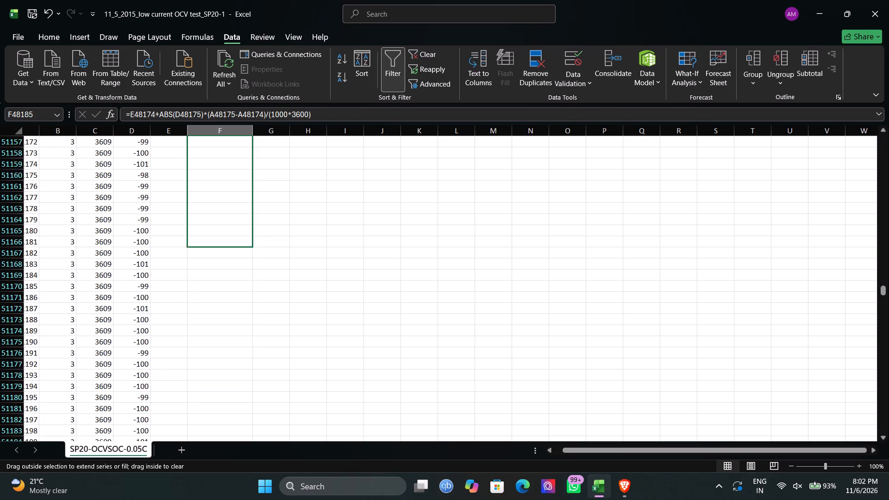
pyautogui.moveTo(402, 499); pyautogui.dragTo(231, 499)
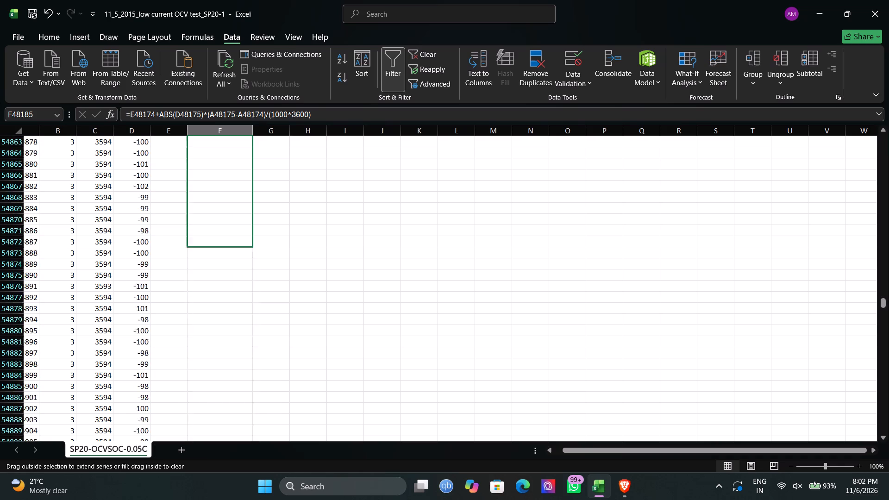
pyautogui.moveTo(231, 499); pyautogui.dragTo(248, 499)
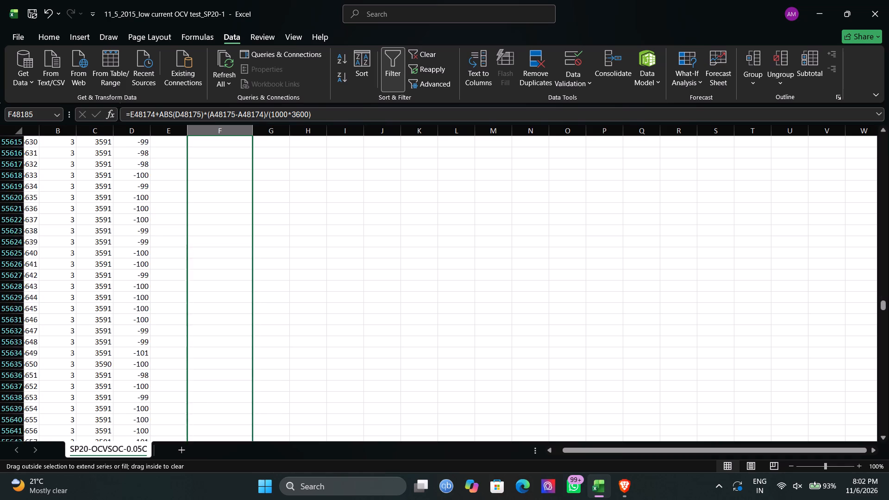
pyautogui.moveTo(248, 499); pyautogui.dragTo(228, 499)
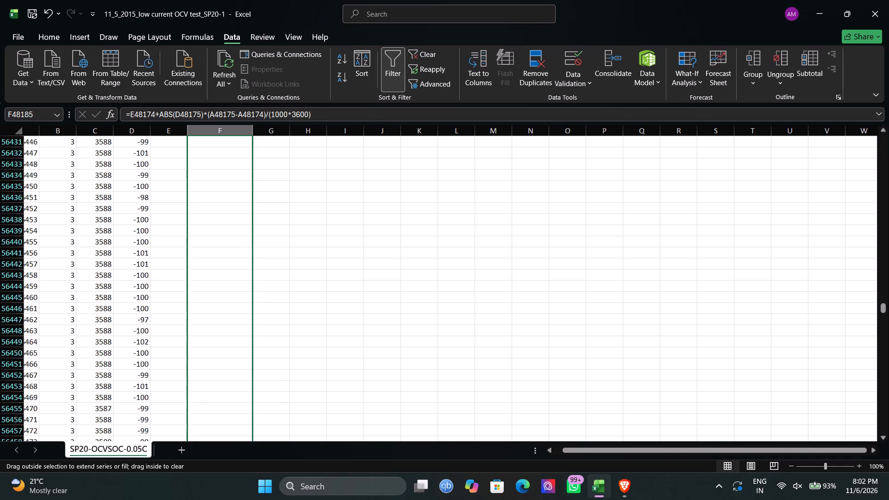
pyautogui.moveTo(228, 499); pyautogui.dragTo(226, 499)
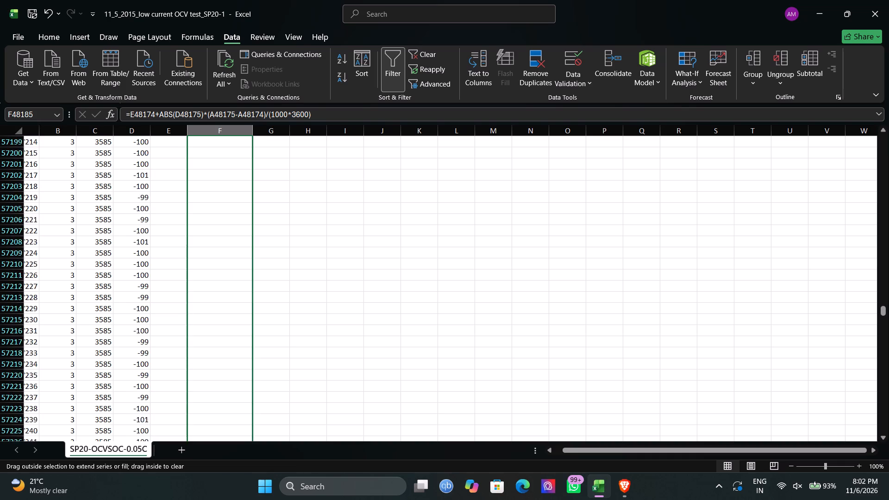
pyautogui.moveTo(226, 499); pyautogui.dragTo(227, 499)
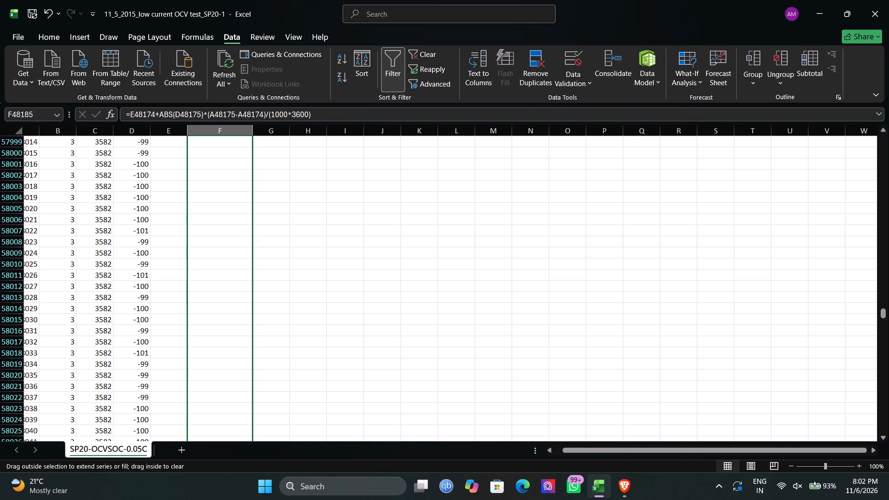
pyautogui.moveTo(227, 499); pyautogui.dragTo(227, 498)
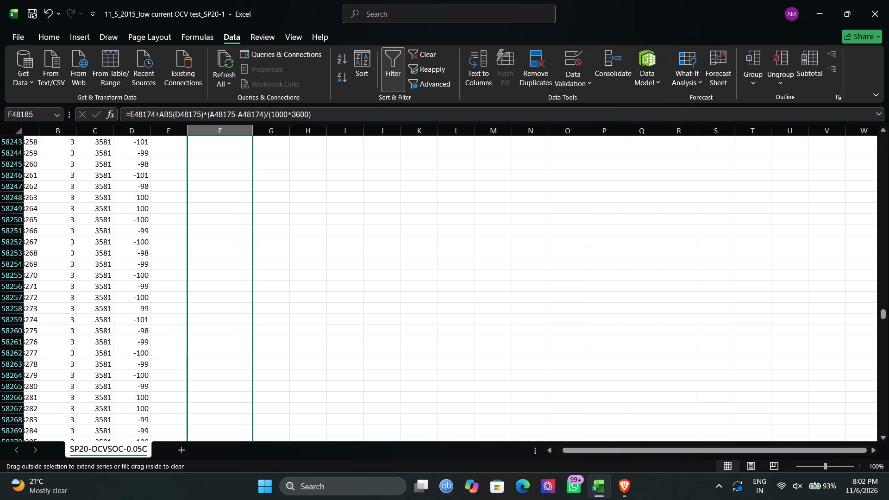
pyautogui.moveTo(227, 498); pyautogui.dragTo(252, 499)
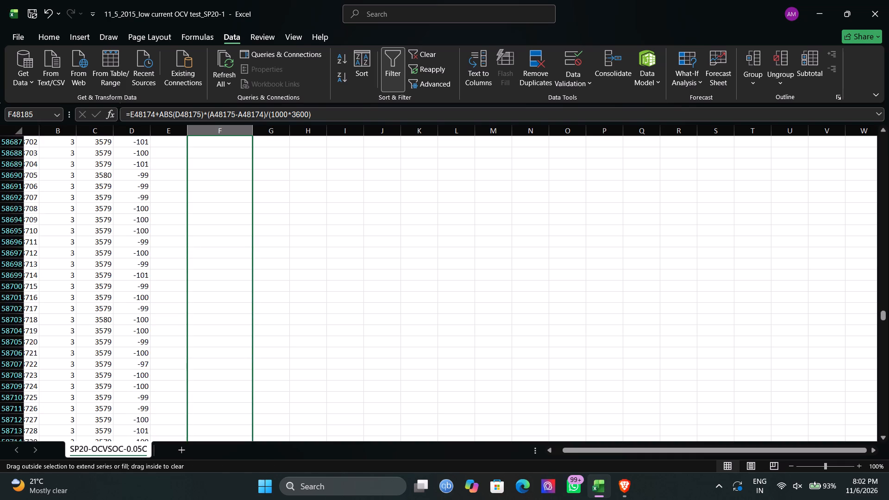
pyautogui.moveTo(252, 499); pyautogui.dragTo(211, 499)
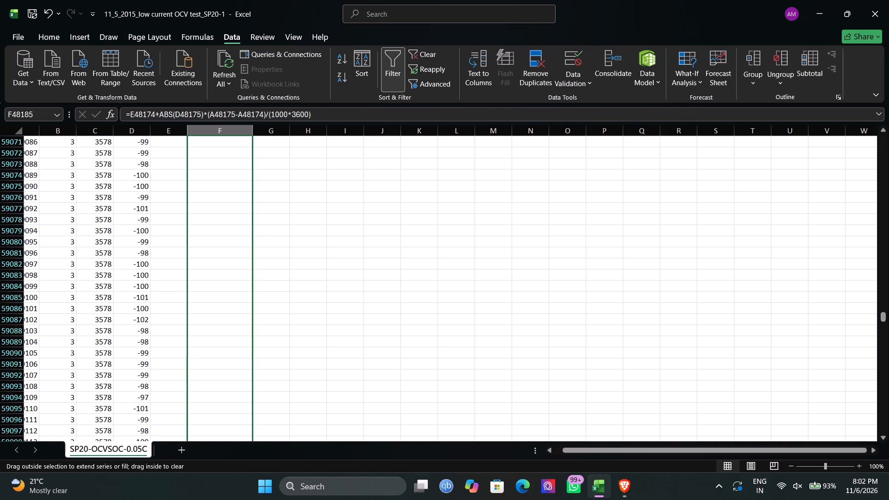
pyautogui.moveTo(211, 499); pyautogui.dragTo(194, 499)
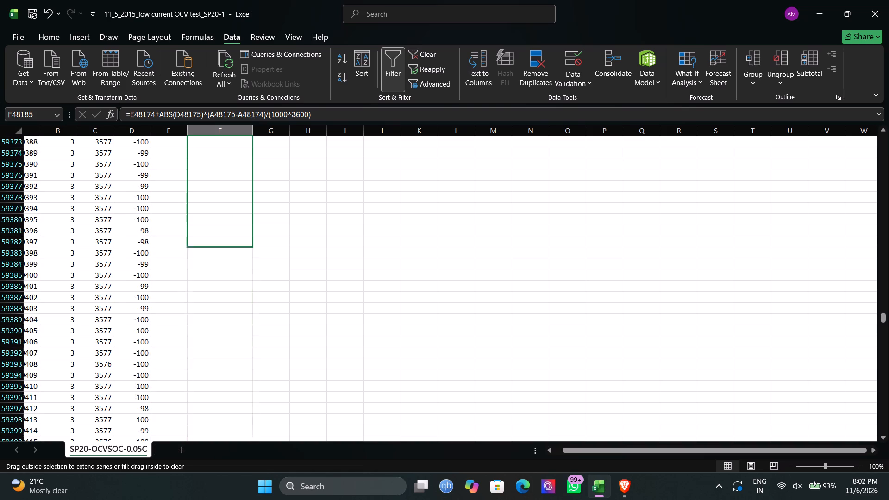
pyautogui.moveTo(194, 499); pyautogui.dragTo(195, 499)
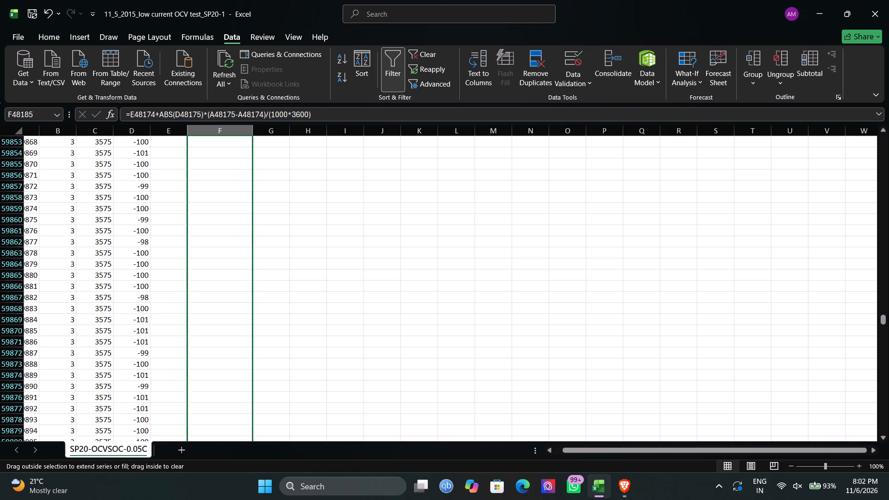
pyautogui.moveTo(195, 499); pyautogui.dragTo(185, 499)
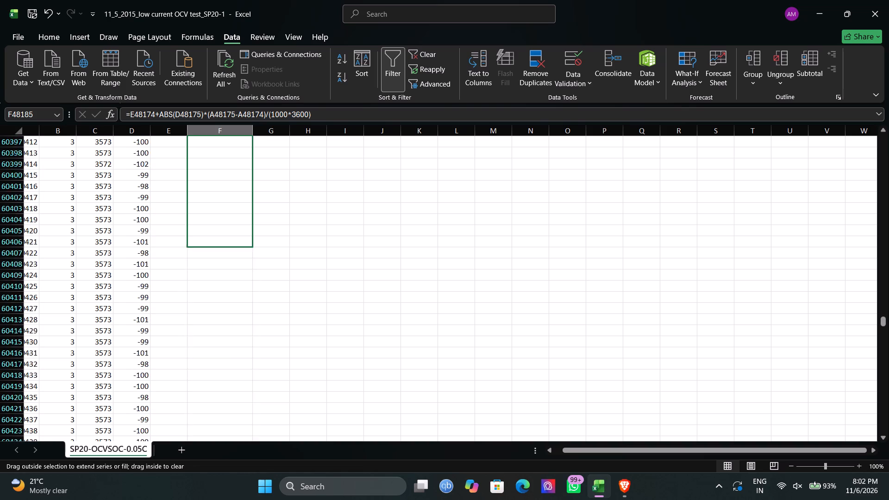
pyautogui.moveTo(185, 499); pyautogui.dragTo(185, 499)
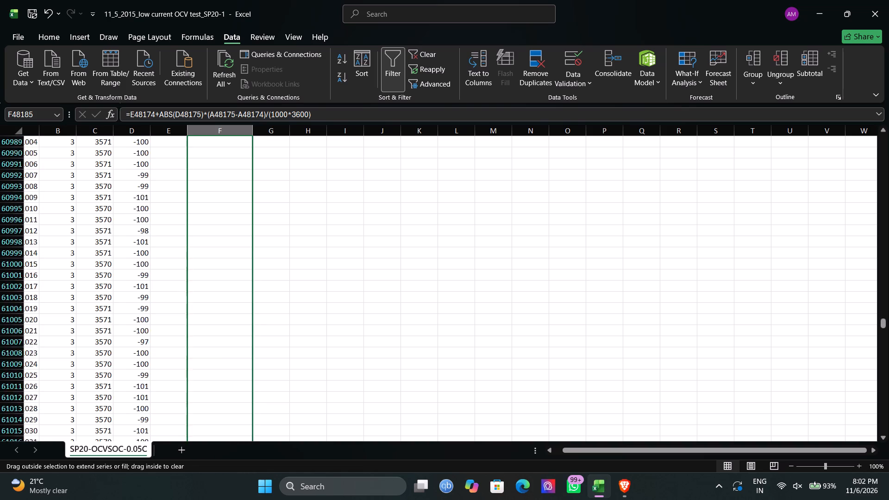
pyautogui.moveTo(185, 499); pyautogui.dragTo(158, 499)
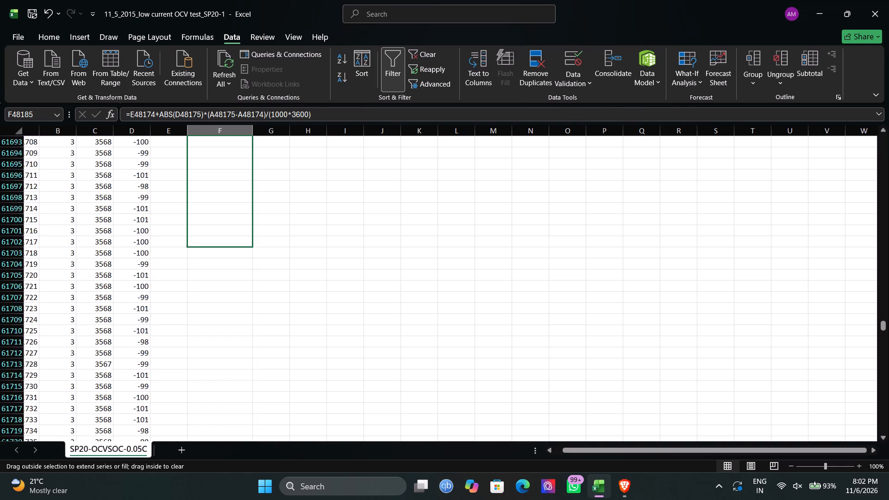
pyautogui.moveTo(158, 499); pyautogui.dragTo(153, 499)
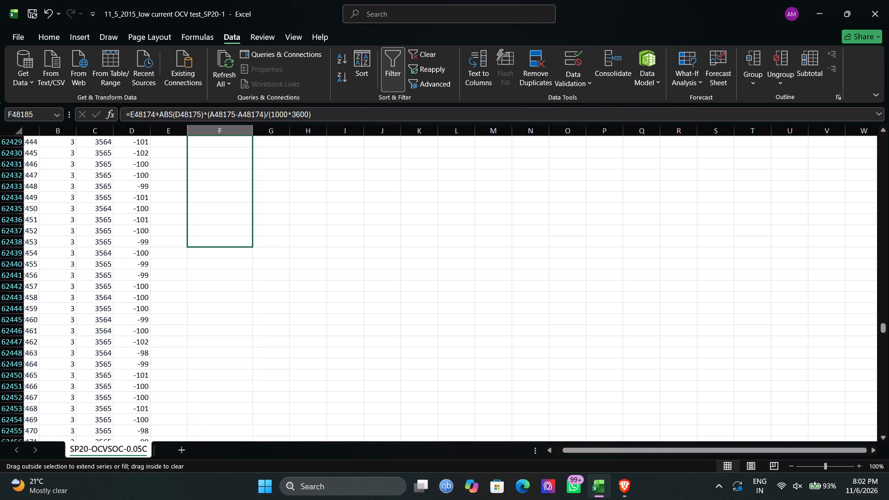
pyautogui.moveTo(153, 499); pyautogui.dragTo(219, 499)
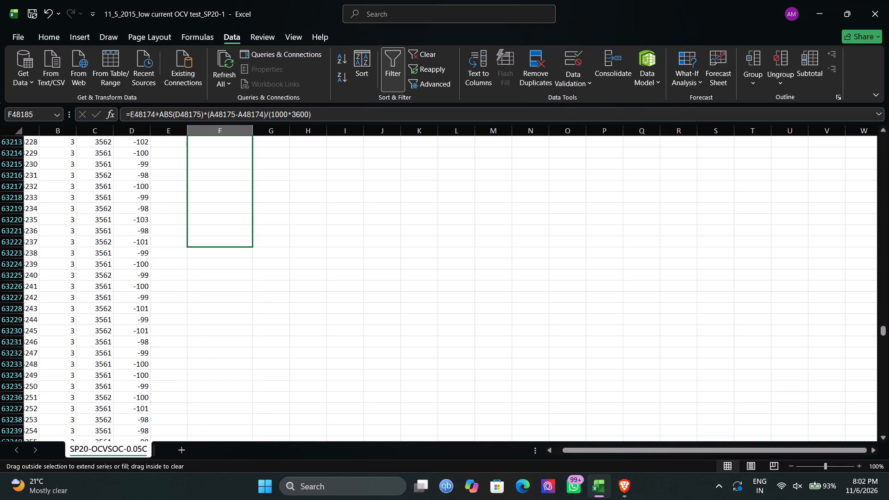
pyautogui.moveTo(219, 499); pyautogui.dragTo(213, 499)
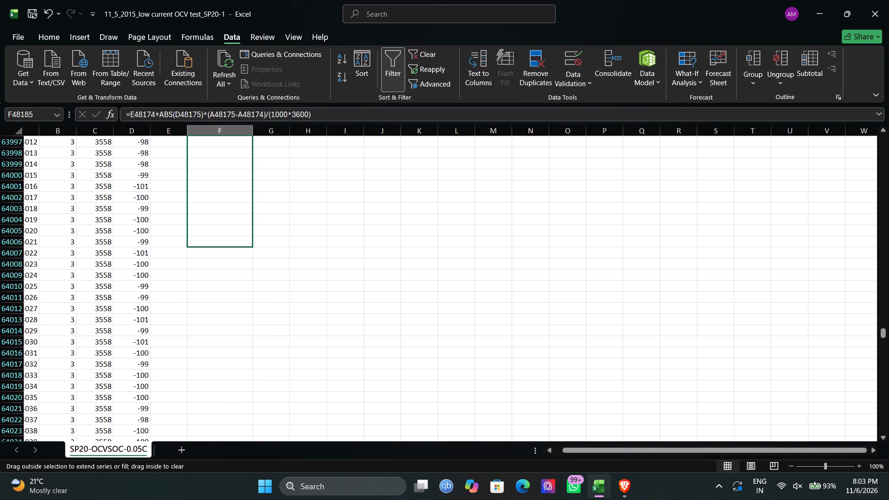
pyautogui.moveTo(213, 499); pyautogui.dragTo(213, 499)
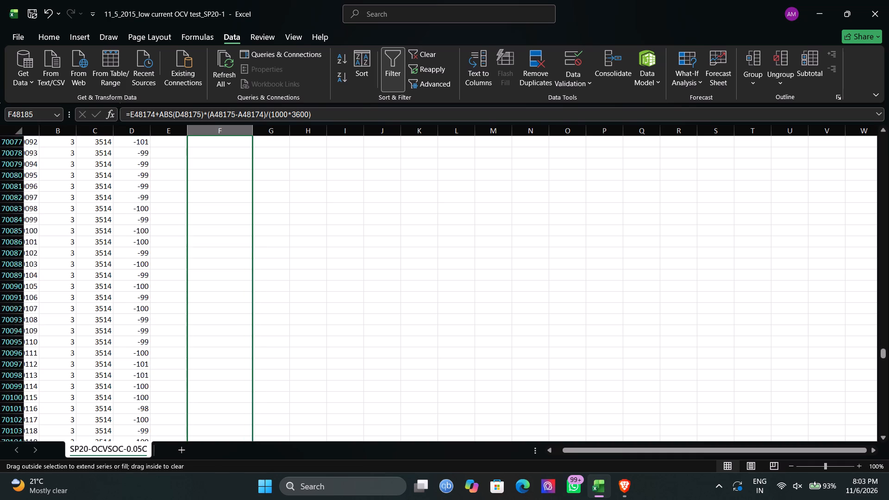
pyautogui.moveTo(213, 499); pyautogui.dragTo(218, 499)
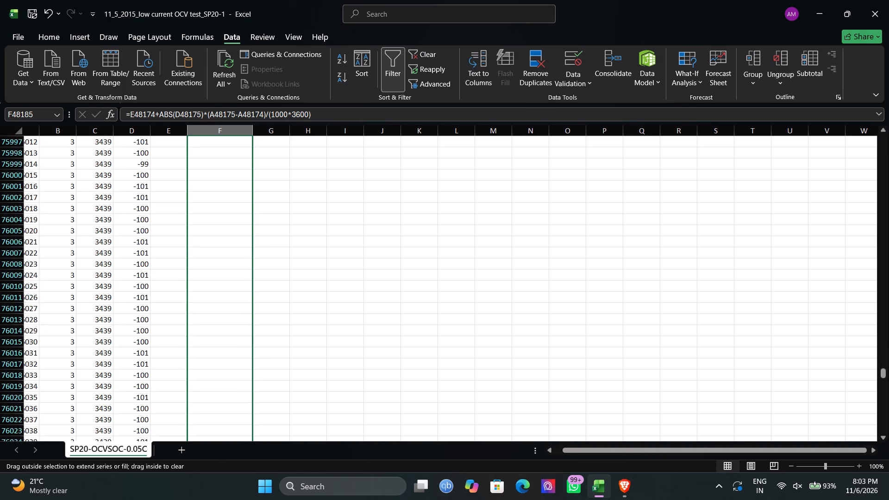
pyautogui.moveTo(218, 499); pyautogui.dragTo(218, 499)
# Move the filled capacity formula block F48185:F77814 down column F to F48252:F77881.
pyautogui.scroll(-1, 379, 407)
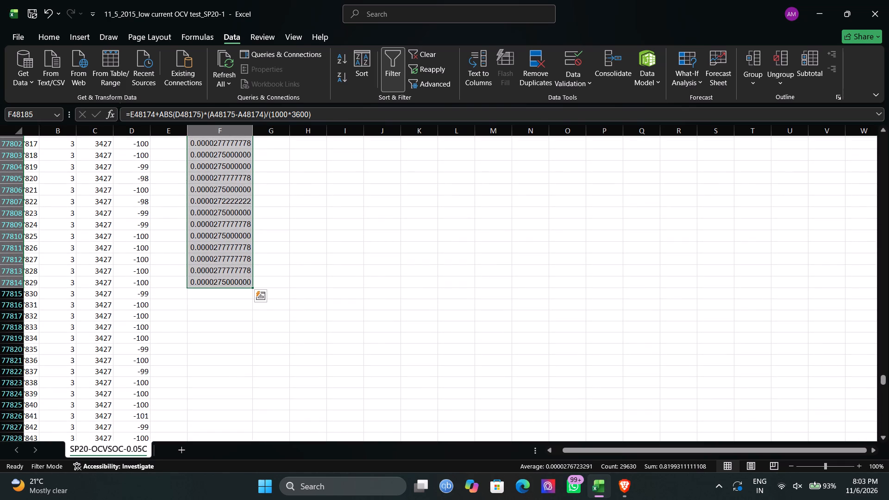
pyautogui.moveTo(249, 287); pyautogui.dragTo(263, 499)
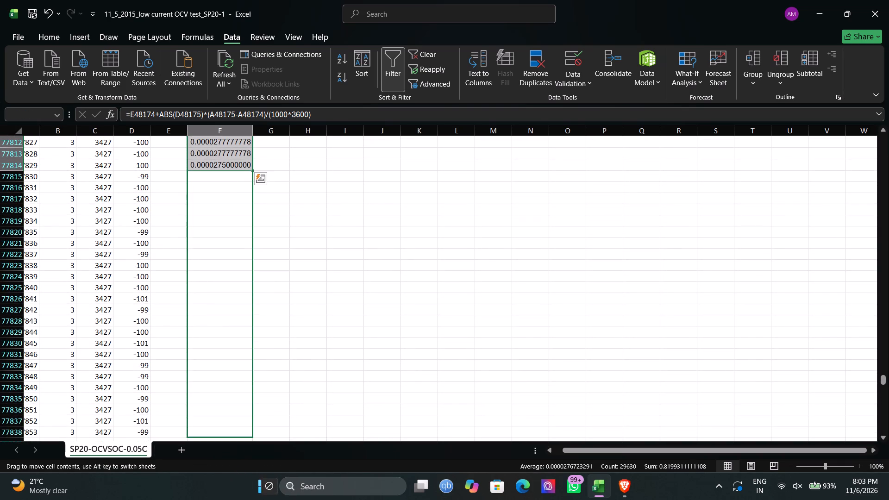
pyautogui.moveTo(263, 499); pyautogui.dragTo(238, 462)
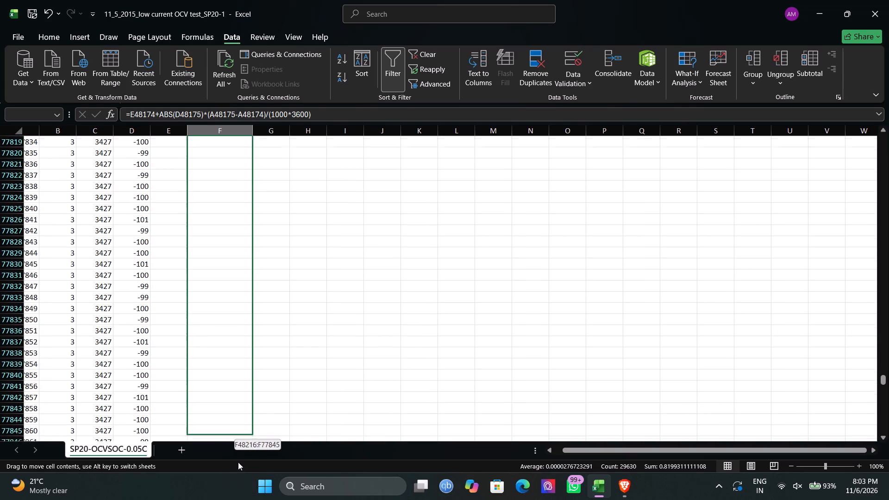
pyautogui.moveTo(238, 462); pyautogui.dragTo(212, 450)
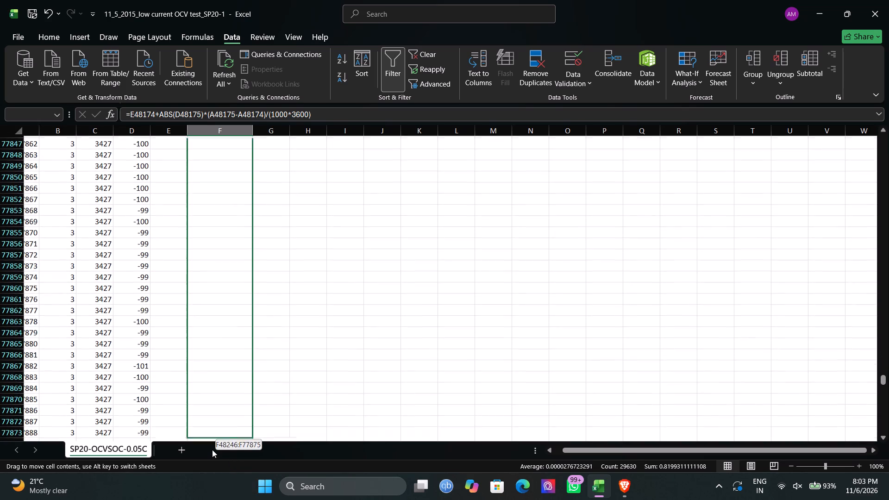
pyautogui.moveTo(212, 450); pyautogui.dragTo(213, 451)
pyautogui.scroll(-1, 250, 389)
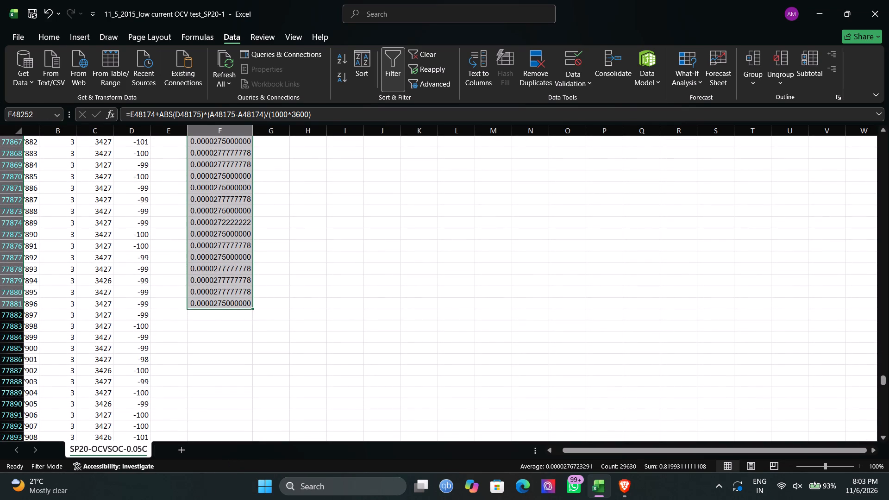
# Fill the capacity formula from F77881 down column F through the filtered rows to row 162227.
pyautogui.moveTo(252, 308); pyautogui.dragTo(254, 397)
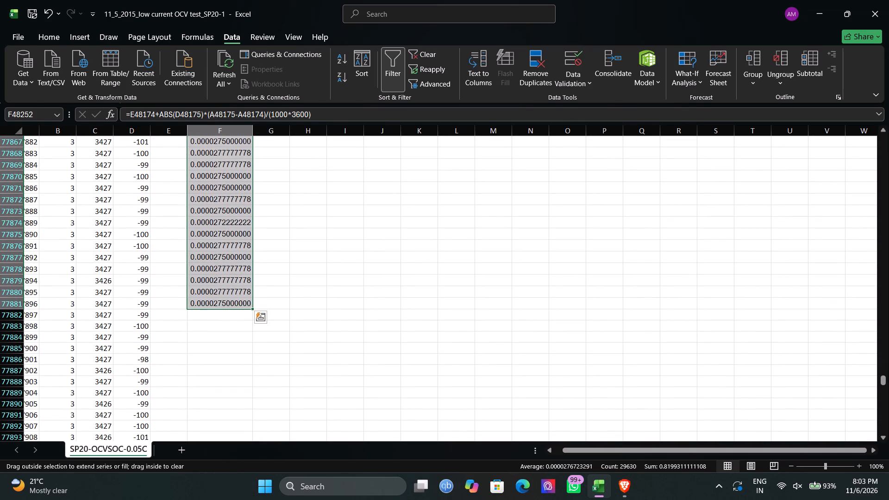
pyautogui.moveTo(254, 397); pyautogui.dragTo(220, 498)
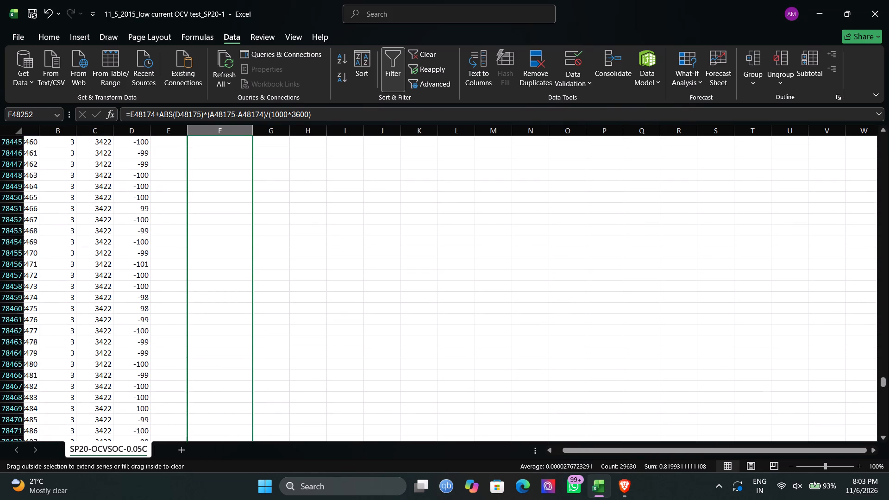
pyautogui.moveTo(220, 498); pyautogui.dragTo(194, 499)
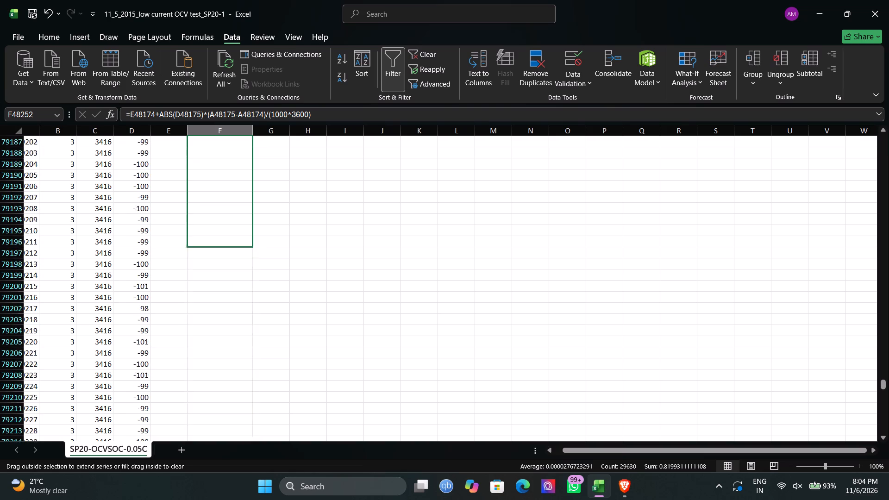
pyautogui.moveTo(194, 499); pyautogui.dragTo(190, 499)
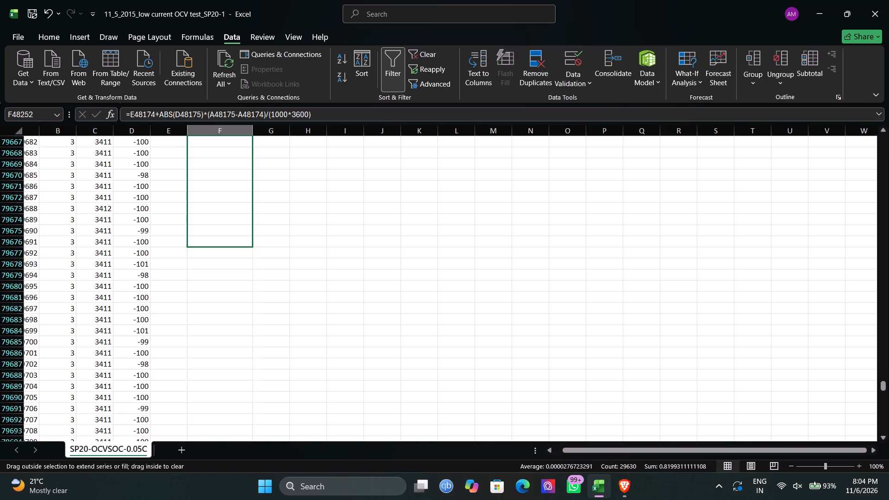
pyautogui.moveTo(190, 499); pyautogui.dragTo(203, 499)
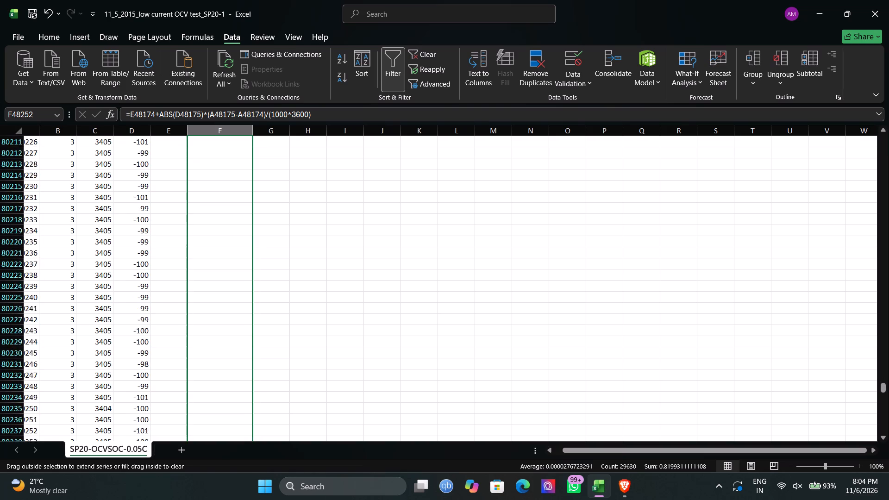
pyautogui.moveTo(203, 499); pyautogui.dragTo(219, 499)
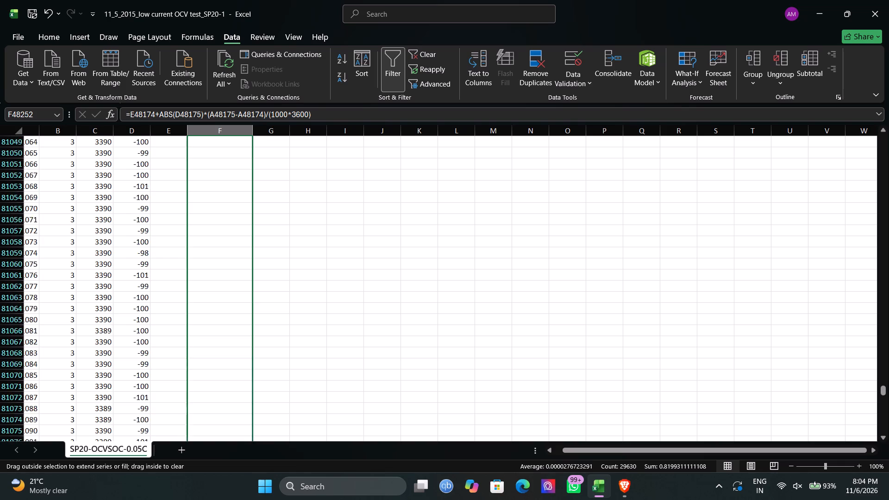
pyautogui.moveTo(219, 499); pyautogui.dragTo(233, 499)
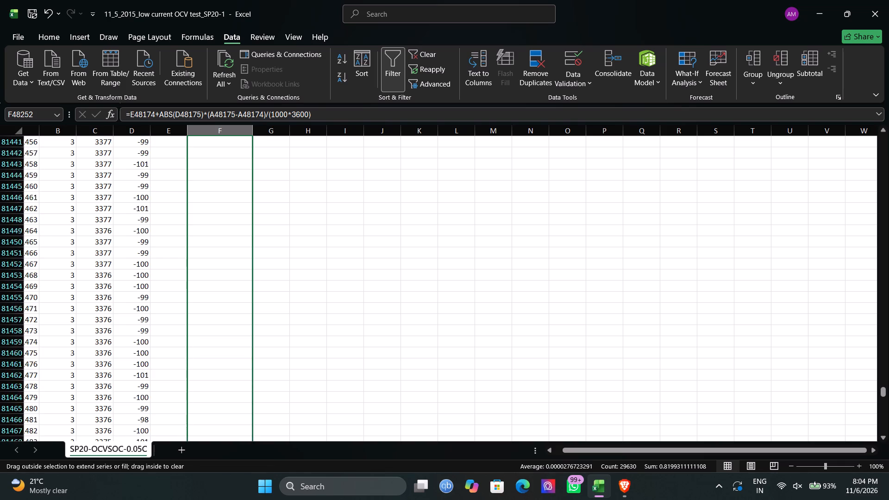
pyautogui.moveTo(233, 499); pyautogui.dragTo(234, 499)
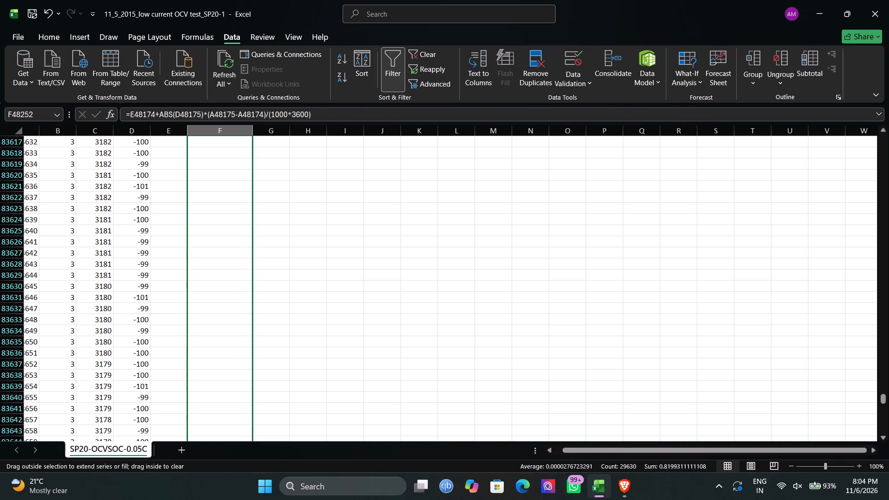
pyautogui.moveTo(234, 499); pyautogui.dragTo(227, 498)
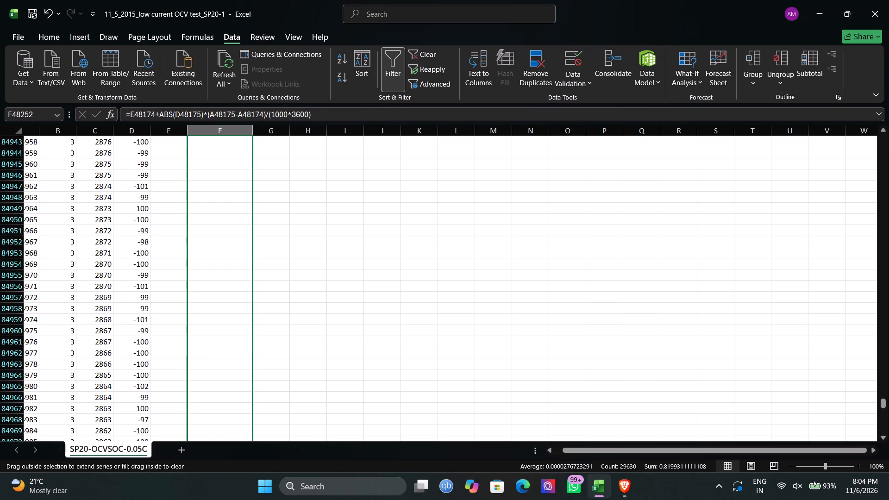
pyautogui.moveTo(227, 498); pyautogui.dragTo(207, 486)
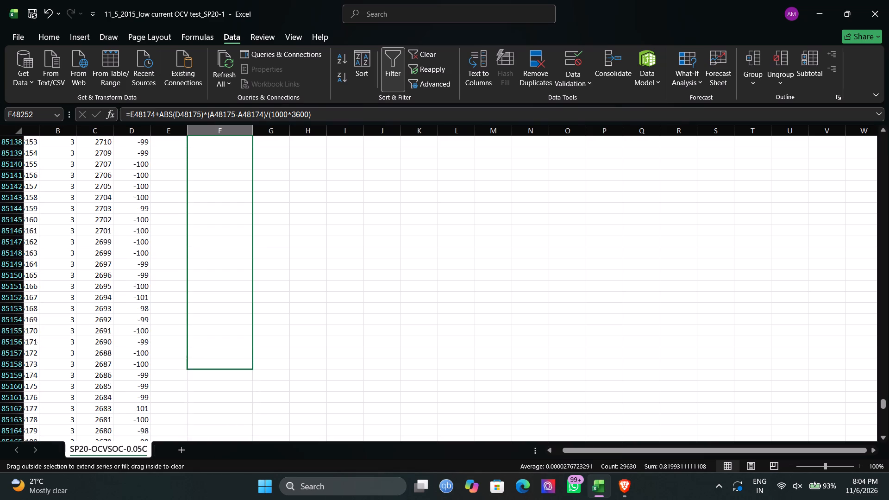
pyautogui.moveTo(207, 486); pyautogui.dragTo(216, 499)
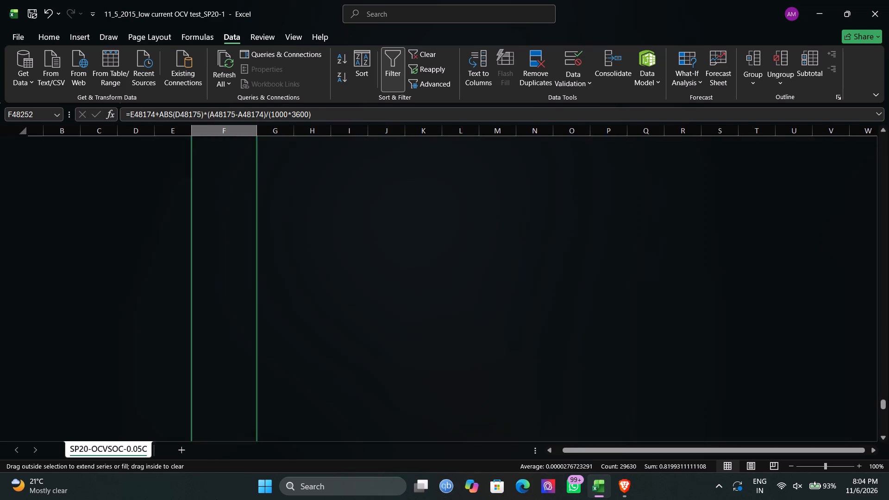
pyautogui.click(216, 499)
pyautogui.scroll(-1, 267, 428)
pyautogui.click(247, 419)
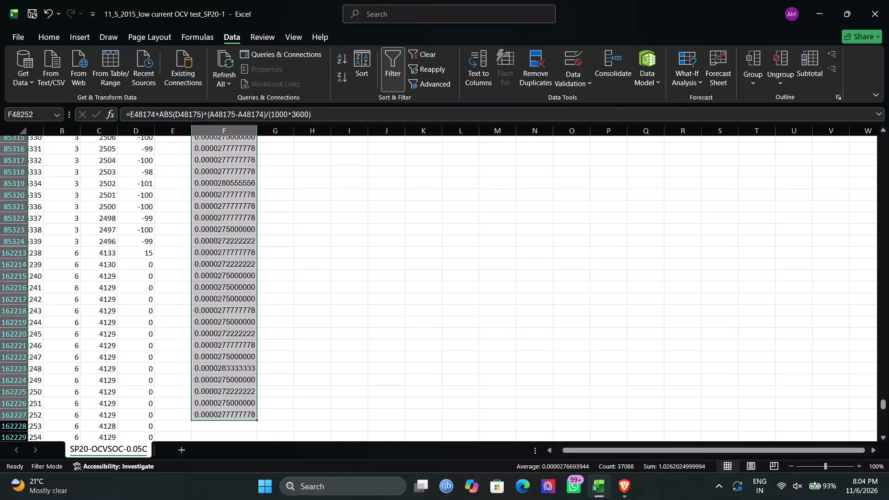
pyautogui.click(257, 420)
pyautogui.click(257, 420)
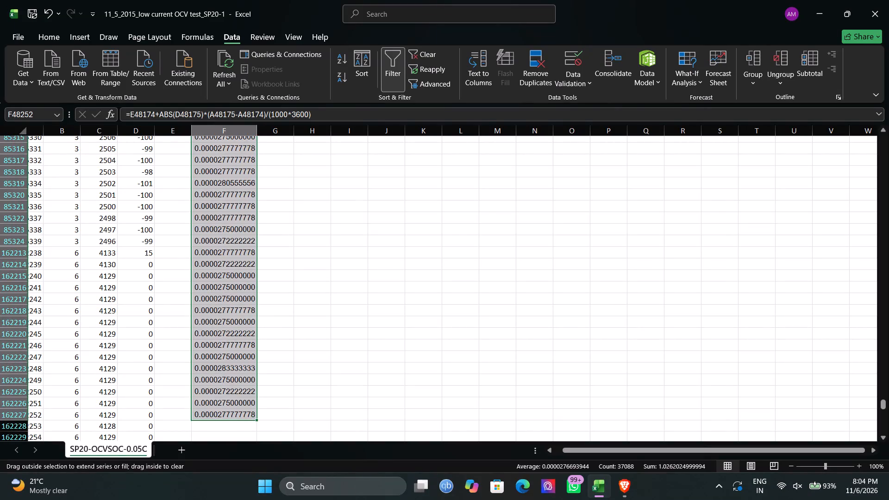
# Clear the capacity formulas from cells F162213 to F162227, beside the step 6 rows.
pyautogui.click(316, 368)
pyautogui.click(229, 260)
pyautogui.click(232, 251)
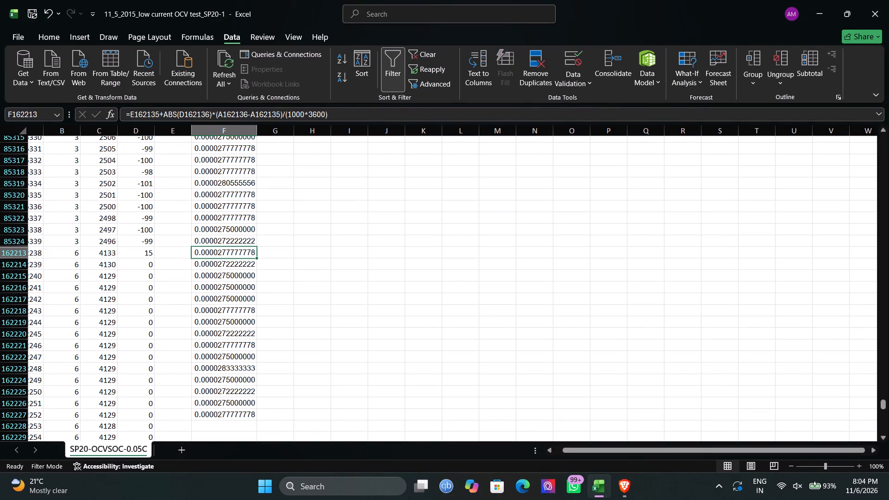
pyautogui.press('Delete')
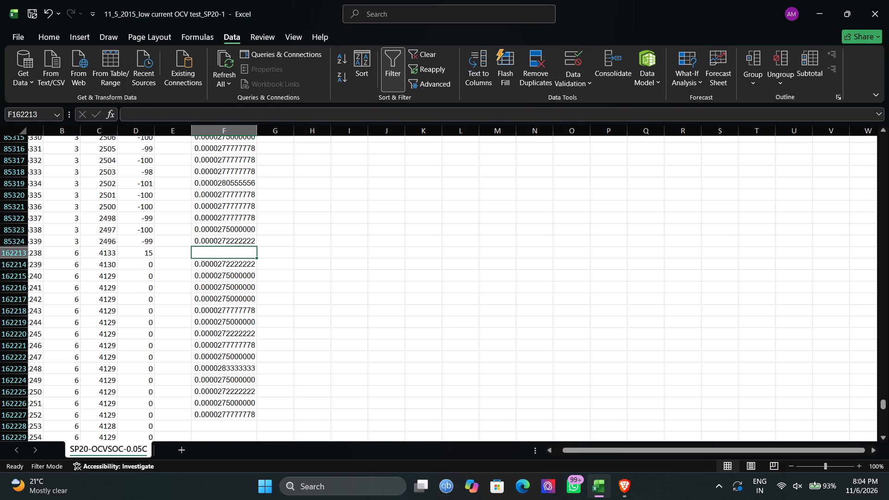
pyautogui.press('Down')
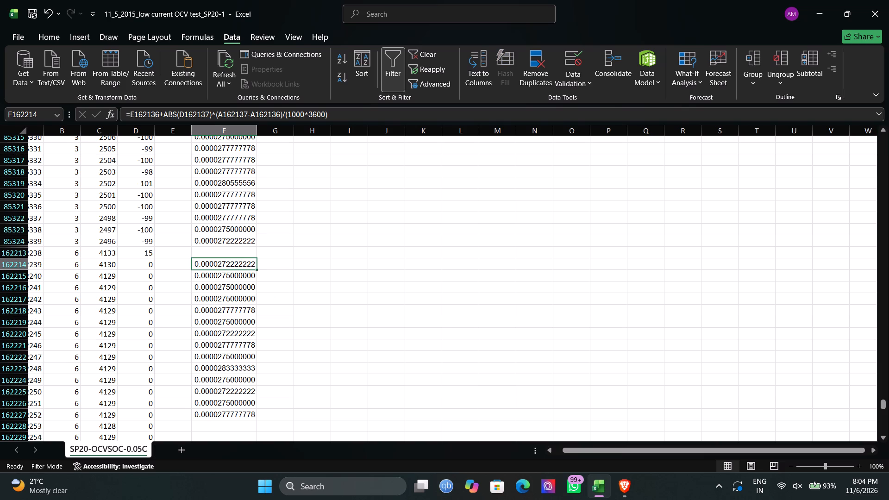
pyautogui.press('Delete')
pyautogui.press('Down')
pyautogui.press('Delete')
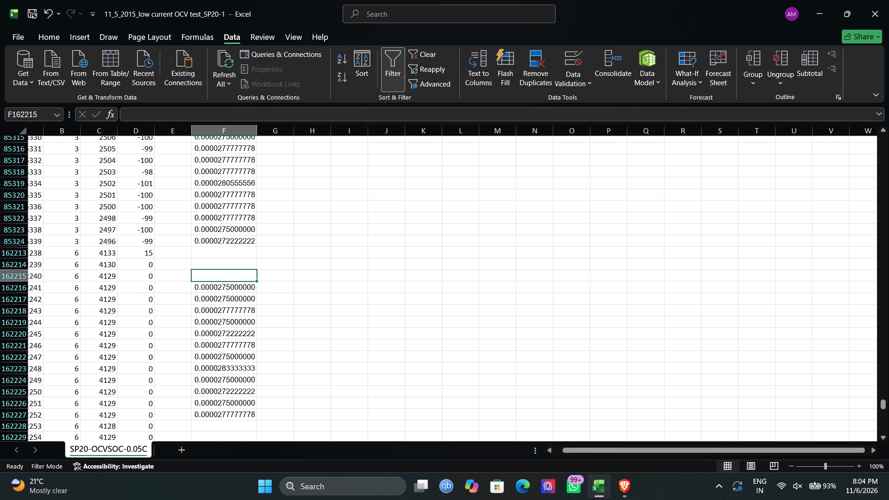
pyautogui.moveTo(255, 282); pyautogui.dragTo(251, 419)
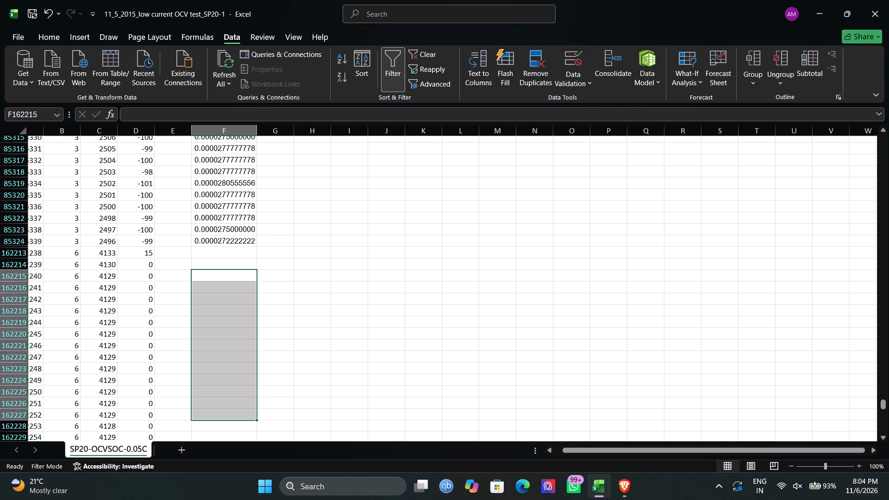
pyautogui.press('Delete')
# Examine the filled capacity values in column F upward from the last step 3 row.
pyautogui.scroll(1, 251, 419)
pyautogui.click(335, 361)
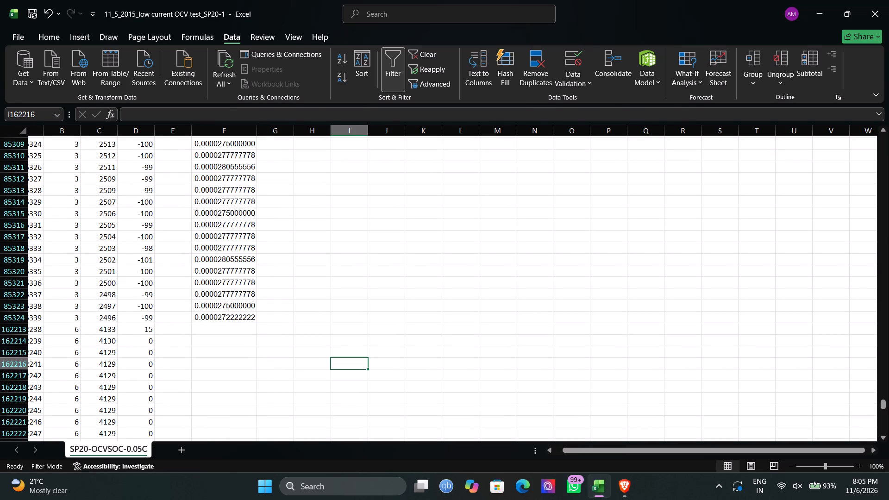
pyautogui.scroll(20, 335, 361)
pyautogui.scroll(5, 335, 361)
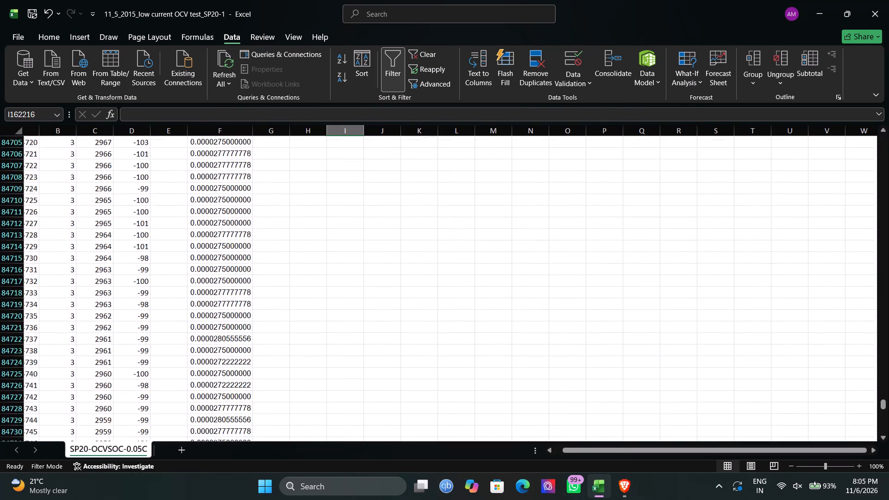
pyautogui.scroll(12, 335, 361)
pyautogui.scroll(10, 335, 361)
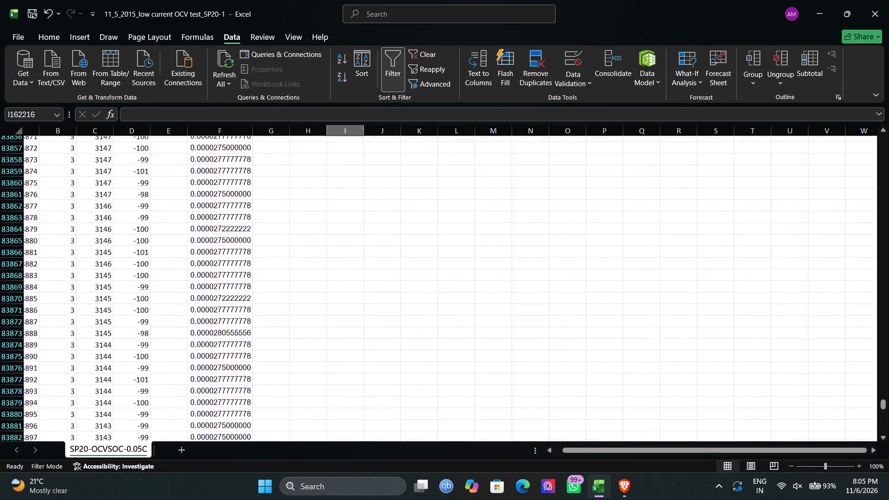
pyautogui.scroll(14, 335, 361)
pyautogui.scroll(11, 335, 361)
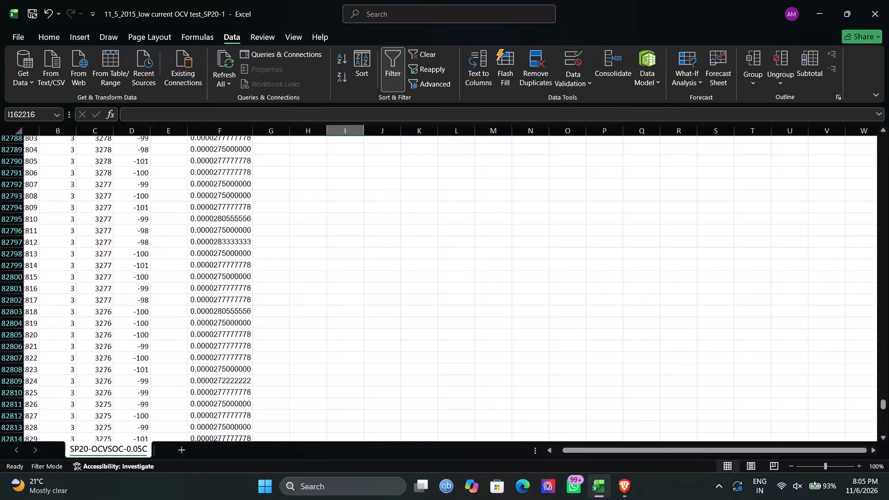
pyautogui.scroll(10, 335, 361)
pyautogui.scroll(16, 335, 361)
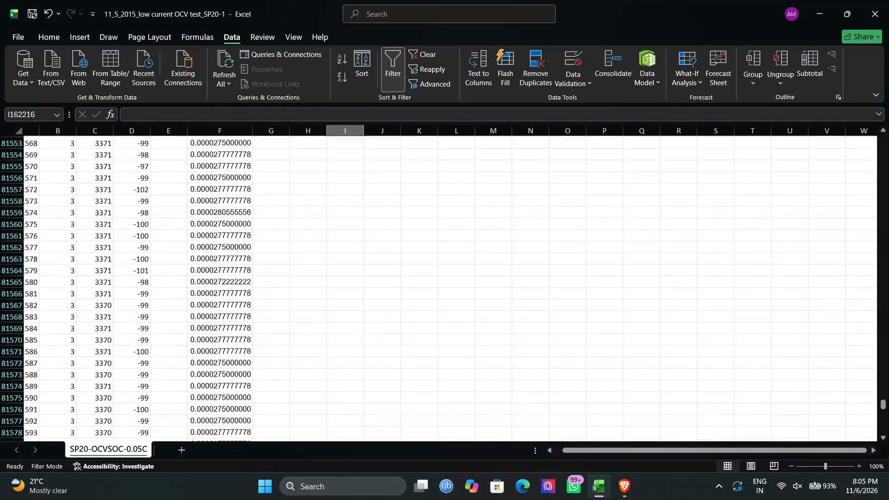
pyautogui.scroll(3, 335, 361)
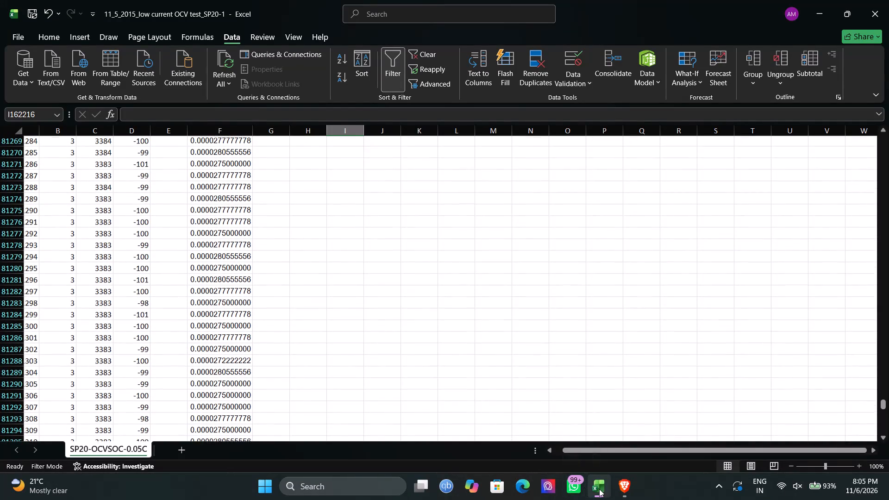
# Minimise the workbook and browser windows to reach the desktop.
pyautogui.click(823, 2)
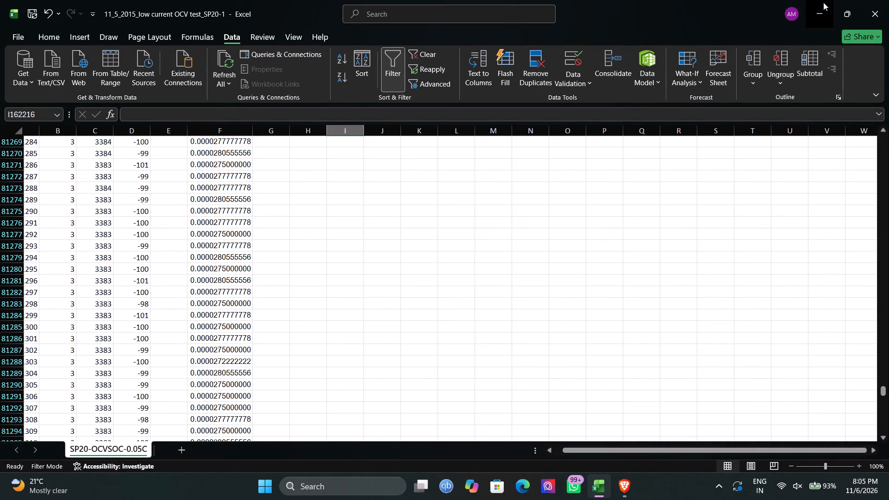
pyautogui.click(828, 8)
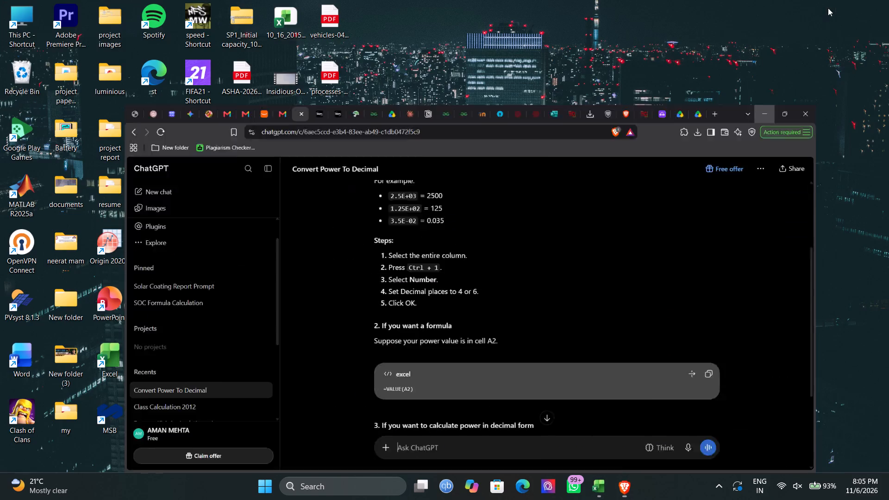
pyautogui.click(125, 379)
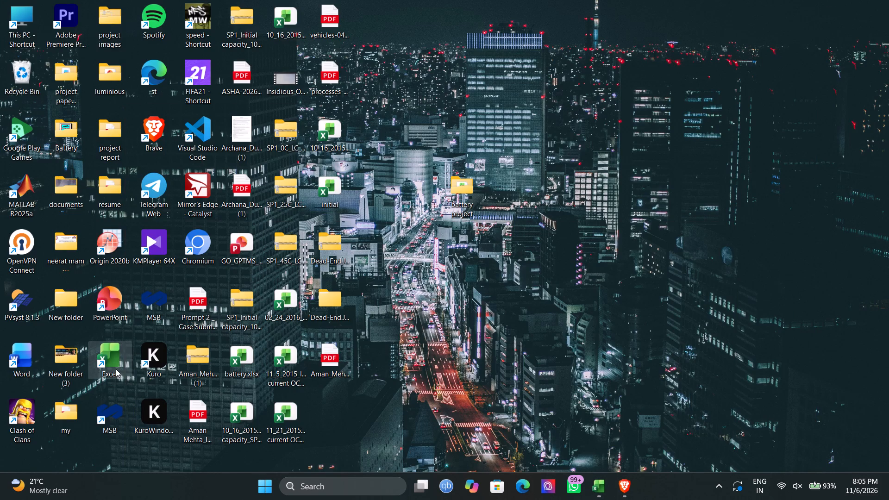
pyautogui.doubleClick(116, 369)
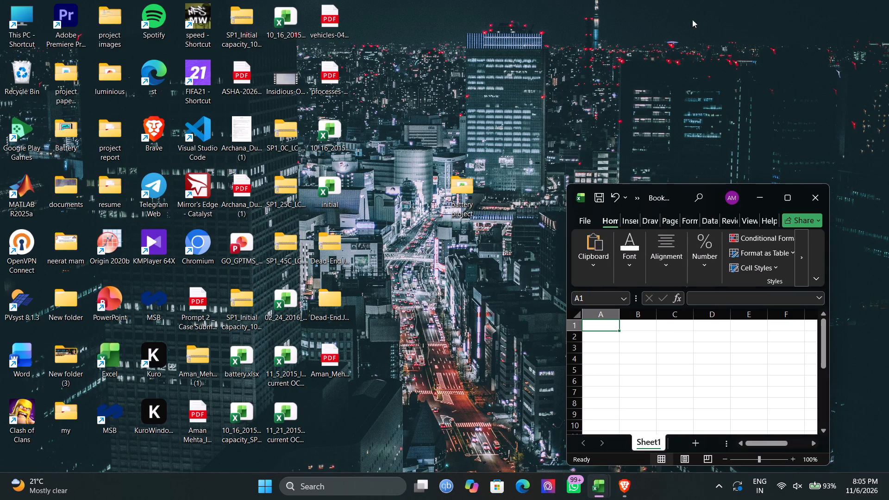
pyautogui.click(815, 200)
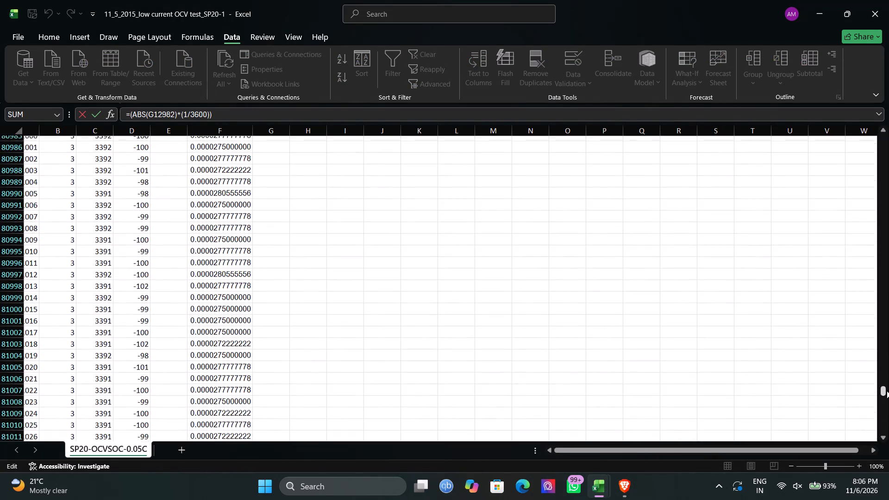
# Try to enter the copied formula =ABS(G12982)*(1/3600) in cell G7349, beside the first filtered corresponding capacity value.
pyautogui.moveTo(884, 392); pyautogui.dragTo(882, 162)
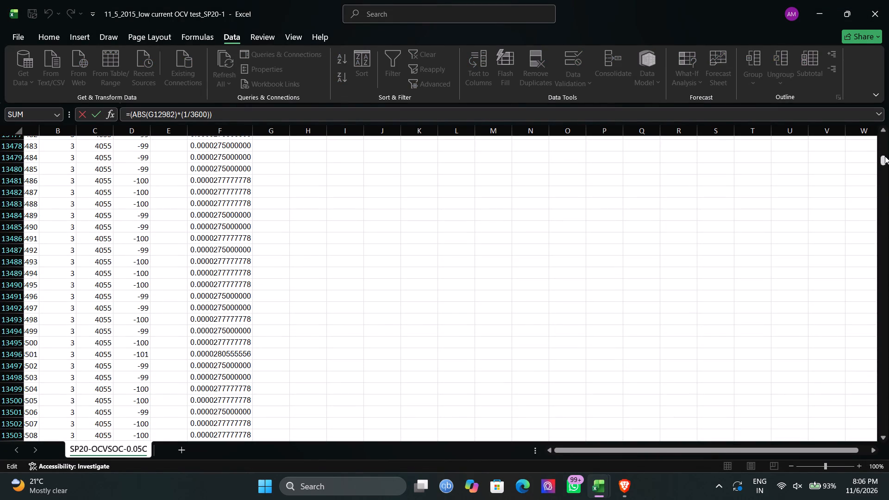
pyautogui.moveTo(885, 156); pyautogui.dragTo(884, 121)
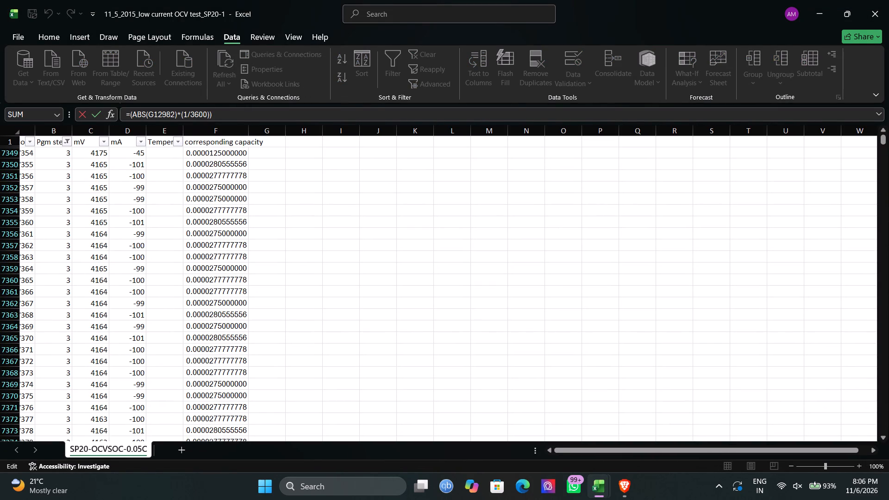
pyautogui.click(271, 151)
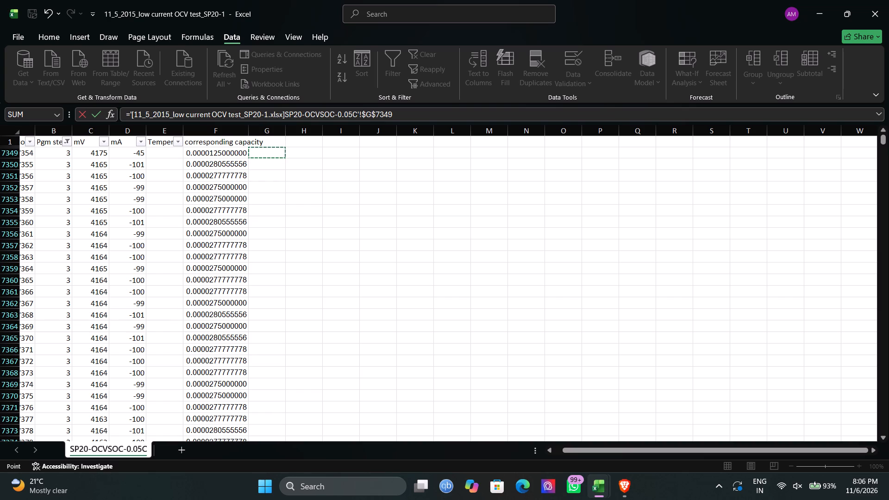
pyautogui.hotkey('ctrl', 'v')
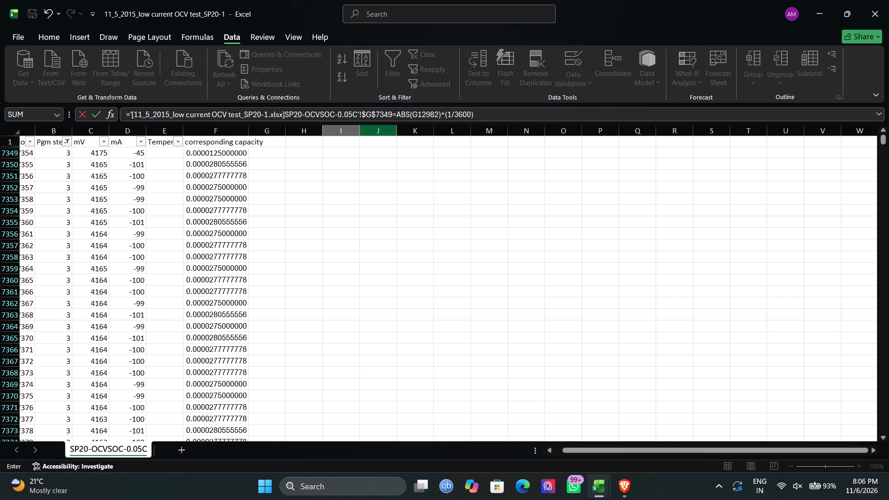
# Undo the paste and delete the whole formula text still being edited for cell I12982 of the Initial capacity workbook.
pyautogui.hotkey('ctrl', 'z')
pyautogui.moveTo(469, 111); pyautogui.dragTo(250, 112)
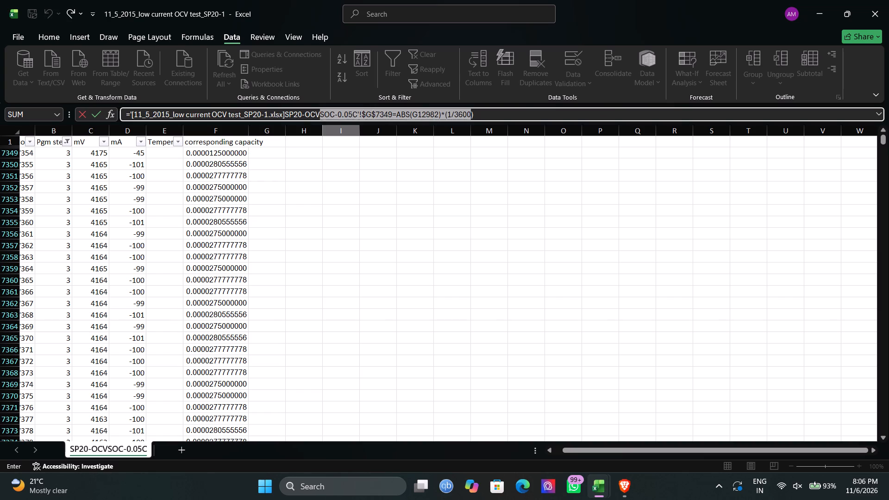
pyautogui.moveTo(250, 112); pyautogui.dragTo(87, 105)
pyautogui.press('BackSpace')
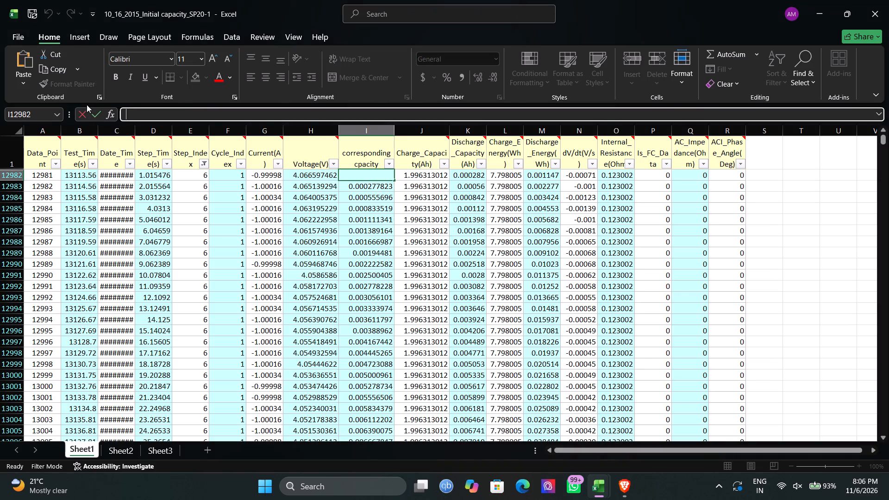
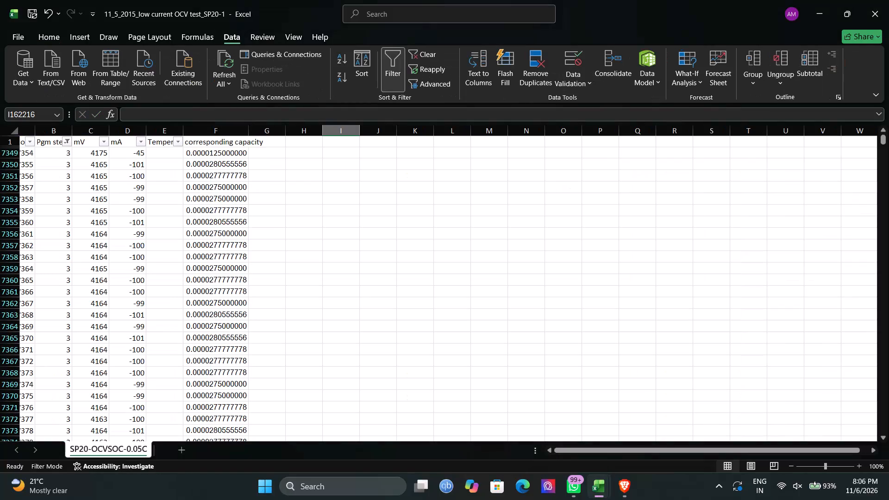
# Enter the copied formula =ABS(G12982)*(1/3600) in cell G7349, beside the first visible corresponding capacity value.
pyautogui.click(271, 152)
pyautogui.click(134, 108)
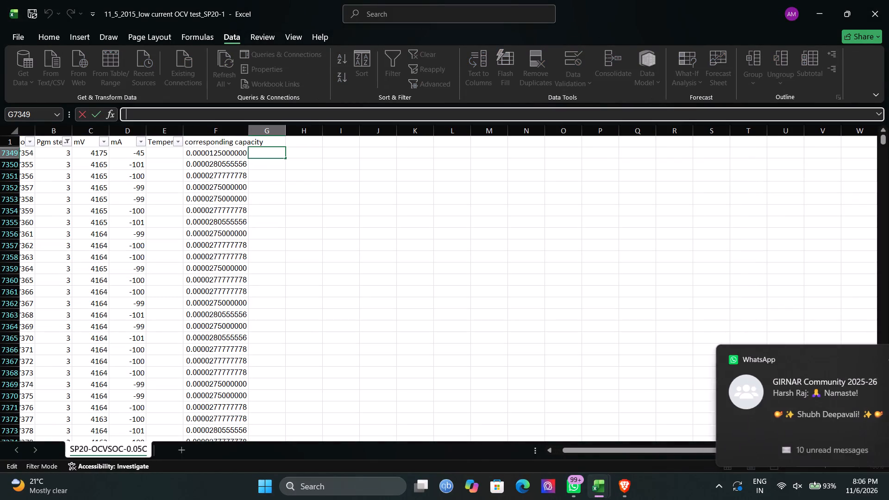
pyautogui.hotkey('ctrl', 'v')
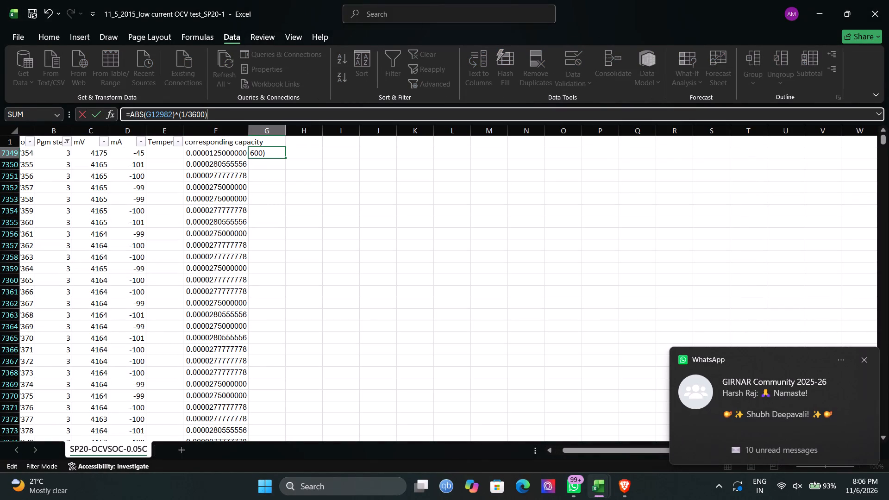
pyautogui.scroll(1, 156, 169)
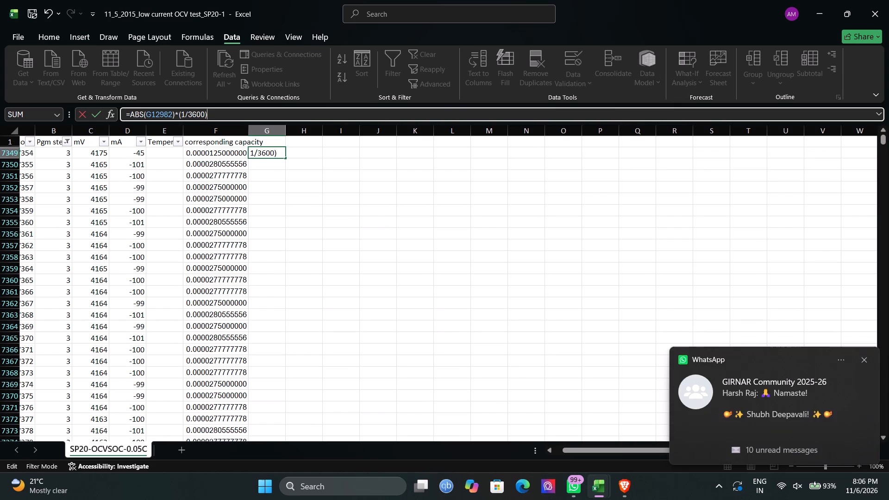
pyautogui.hscroll(1, 85, 166)
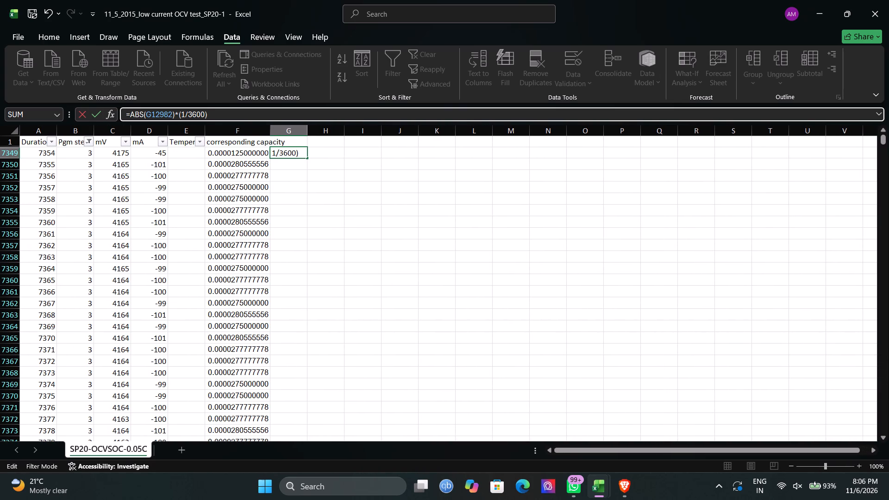
pyautogui.click(238, 153)
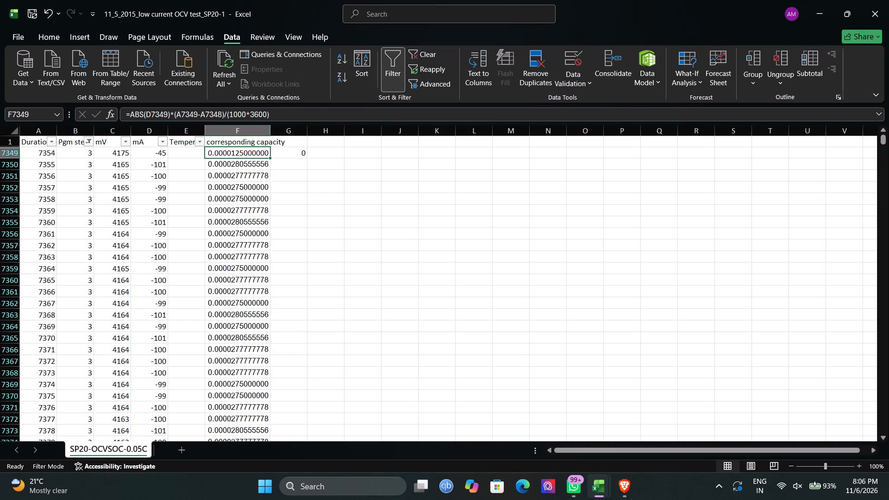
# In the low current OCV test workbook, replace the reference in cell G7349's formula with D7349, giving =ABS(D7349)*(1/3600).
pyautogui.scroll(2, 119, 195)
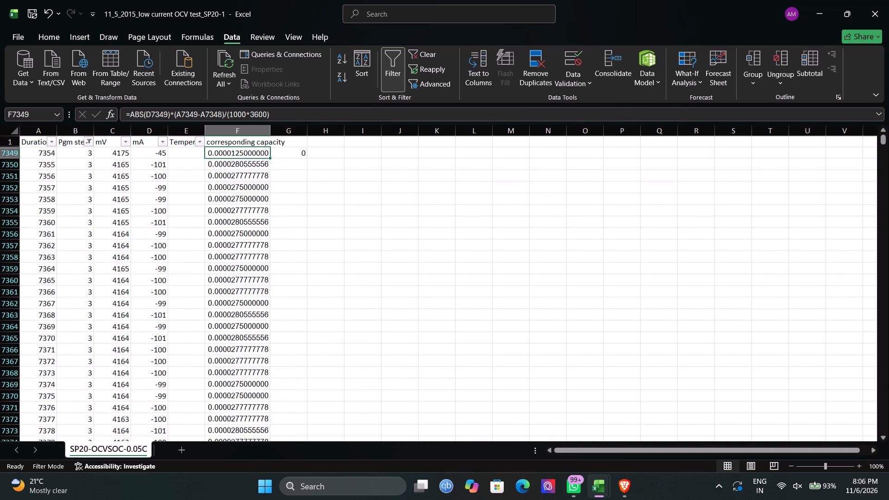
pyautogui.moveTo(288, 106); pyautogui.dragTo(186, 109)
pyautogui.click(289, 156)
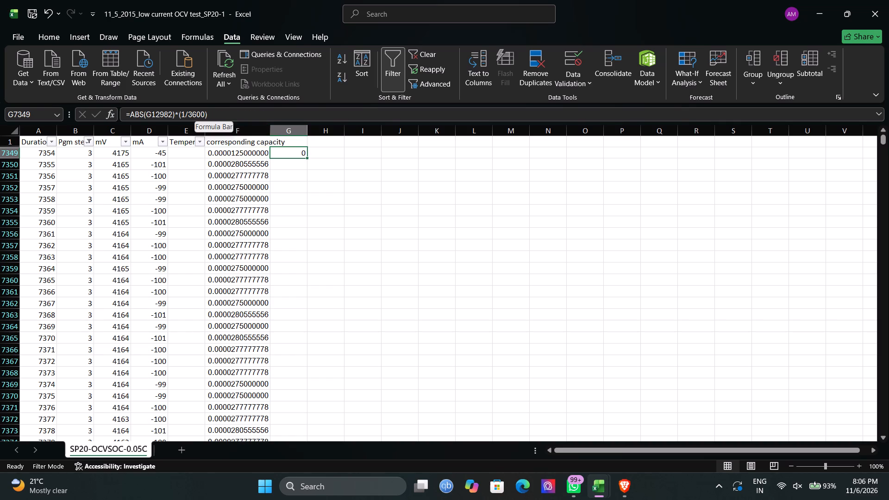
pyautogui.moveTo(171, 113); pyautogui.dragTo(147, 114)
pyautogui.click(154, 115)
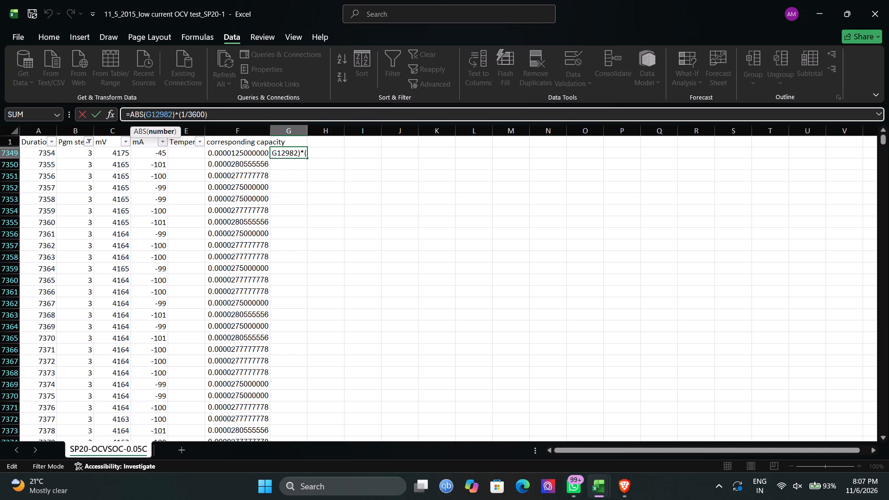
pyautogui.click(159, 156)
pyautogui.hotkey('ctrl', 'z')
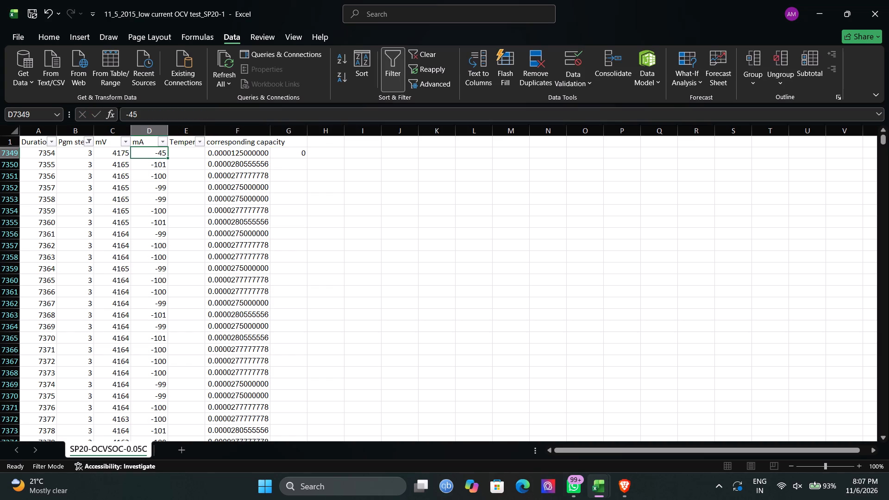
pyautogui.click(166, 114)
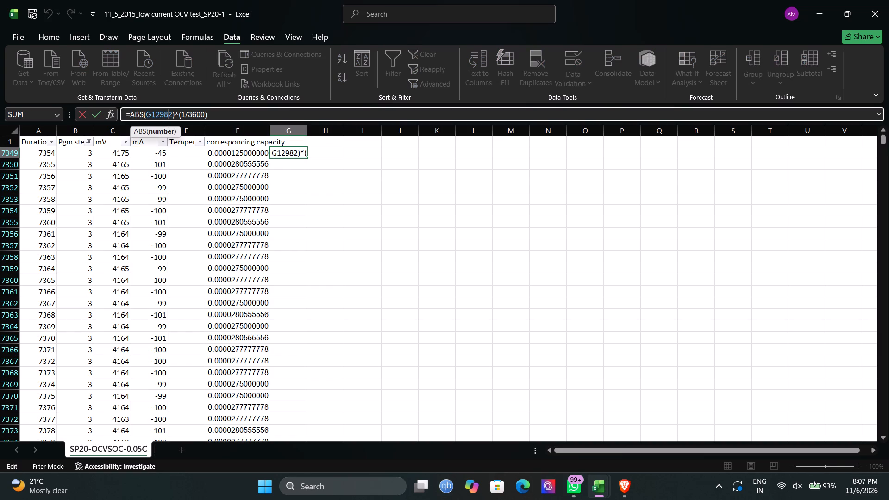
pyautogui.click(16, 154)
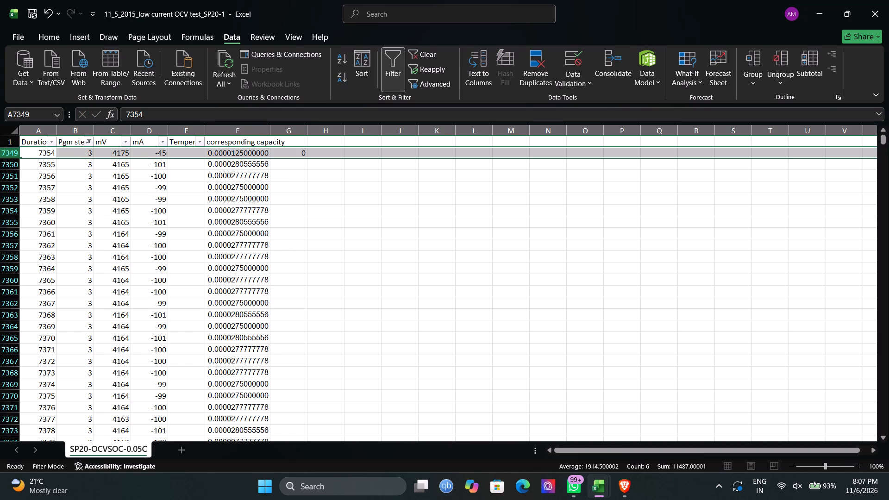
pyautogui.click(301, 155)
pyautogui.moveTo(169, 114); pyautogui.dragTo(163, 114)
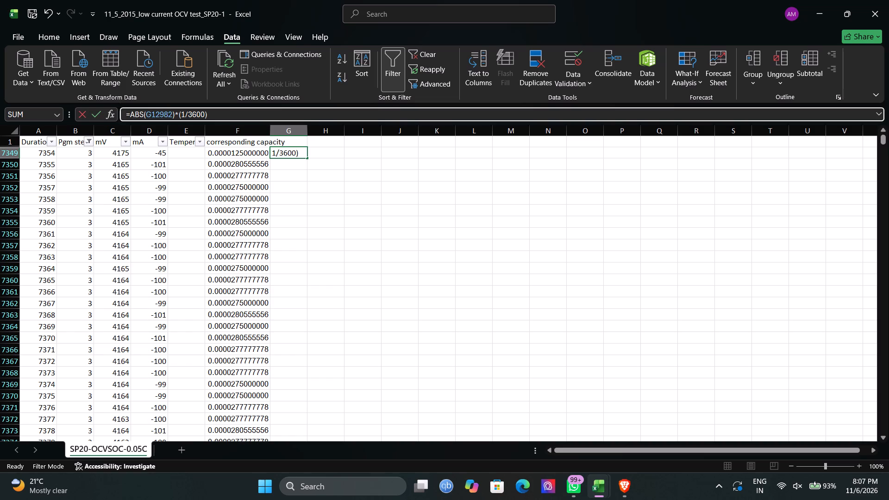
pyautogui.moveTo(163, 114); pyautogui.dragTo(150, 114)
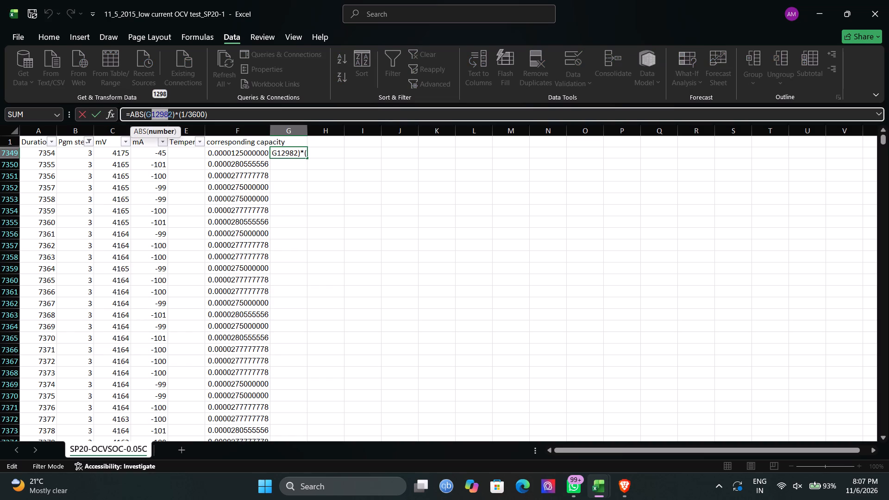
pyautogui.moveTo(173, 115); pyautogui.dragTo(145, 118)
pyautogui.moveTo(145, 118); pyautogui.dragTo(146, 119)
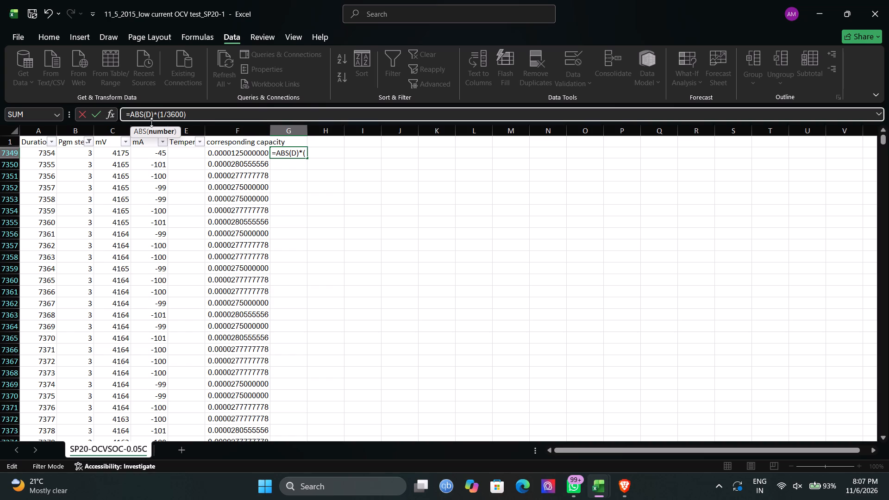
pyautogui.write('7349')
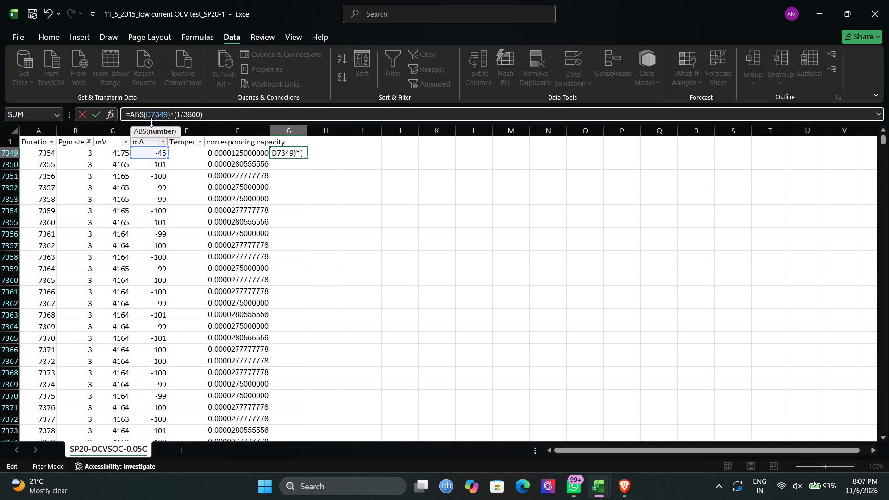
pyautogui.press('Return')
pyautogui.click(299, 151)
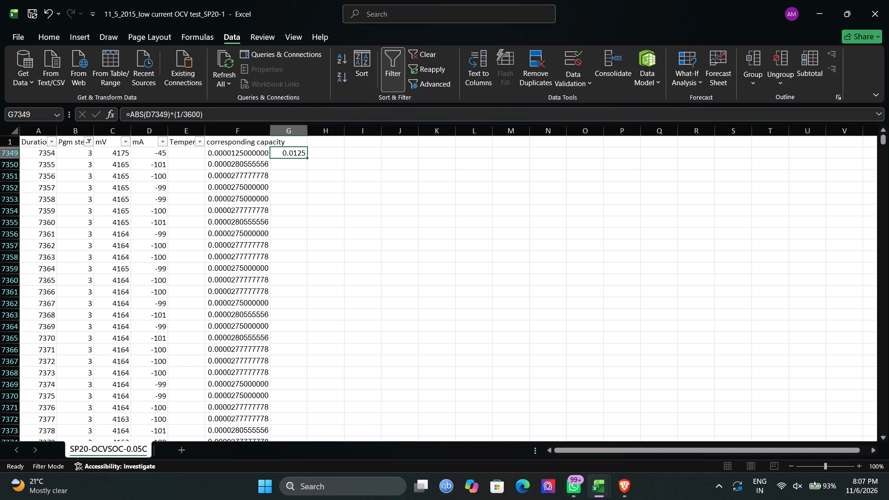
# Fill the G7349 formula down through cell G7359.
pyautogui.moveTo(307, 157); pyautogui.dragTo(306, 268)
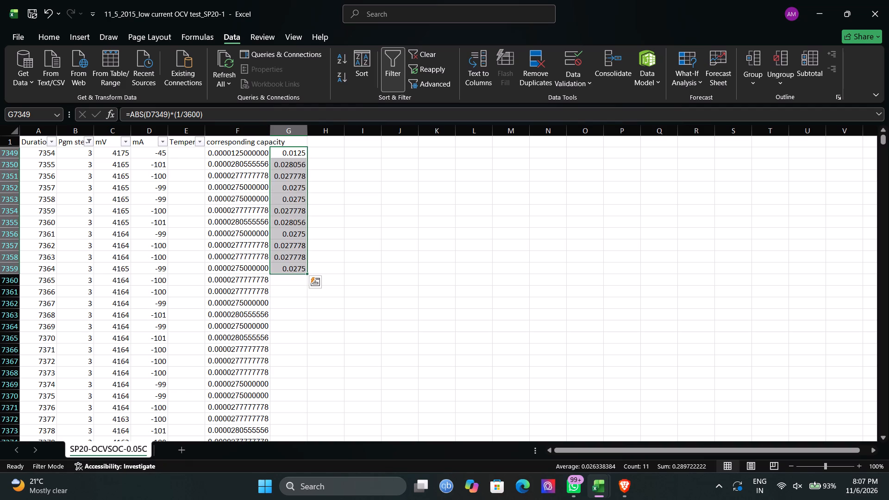
# Clear the trial capacity formulas from cells G7349 to G7359.
pyautogui.click(295, 155)
pyautogui.moveTo(308, 162); pyautogui.dragTo(301, 202)
pyautogui.click(302, 157)
pyautogui.click(294, 151)
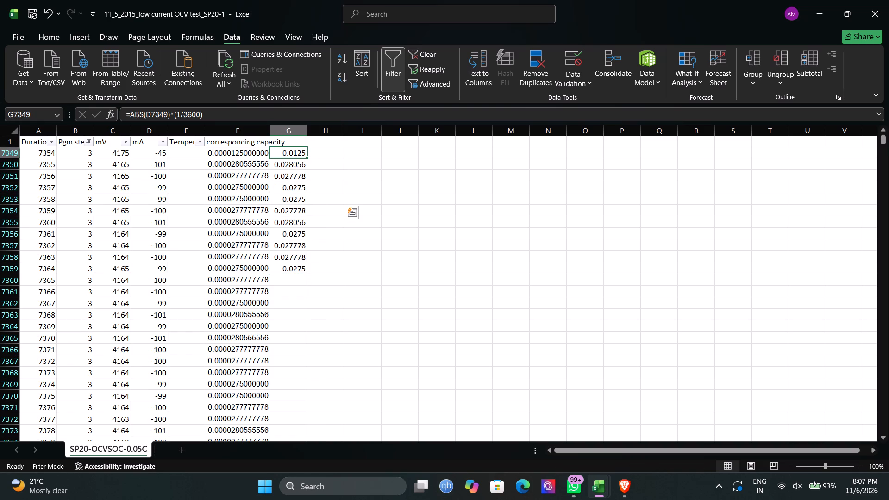
pyautogui.moveTo(307, 158); pyautogui.dragTo(301, 285)
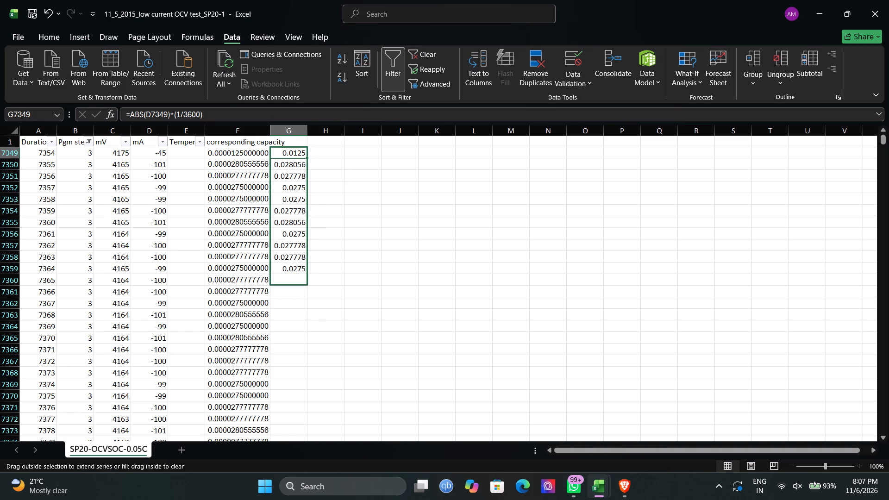
pyautogui.moveTo(301, 285); pyautogui.dragTo(302, 273)
pyautogui.press('Delete')
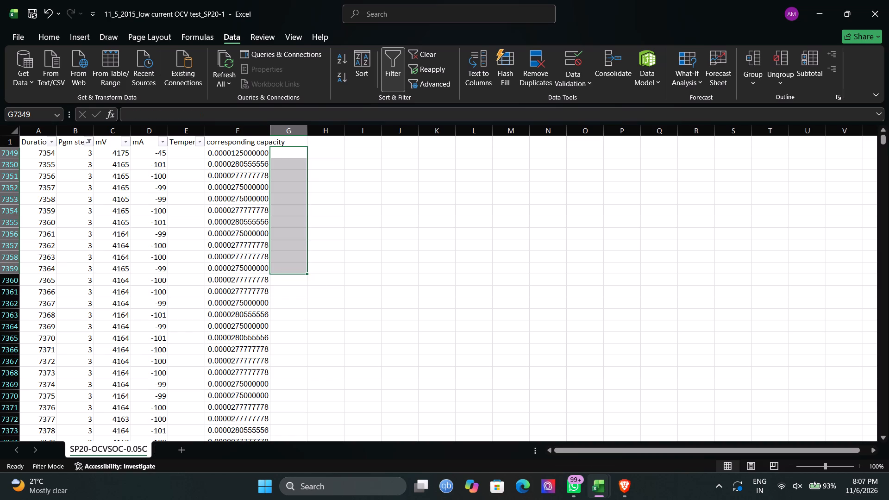
pyautogui.click(377, 251)
pyautogui.click(266, 145)
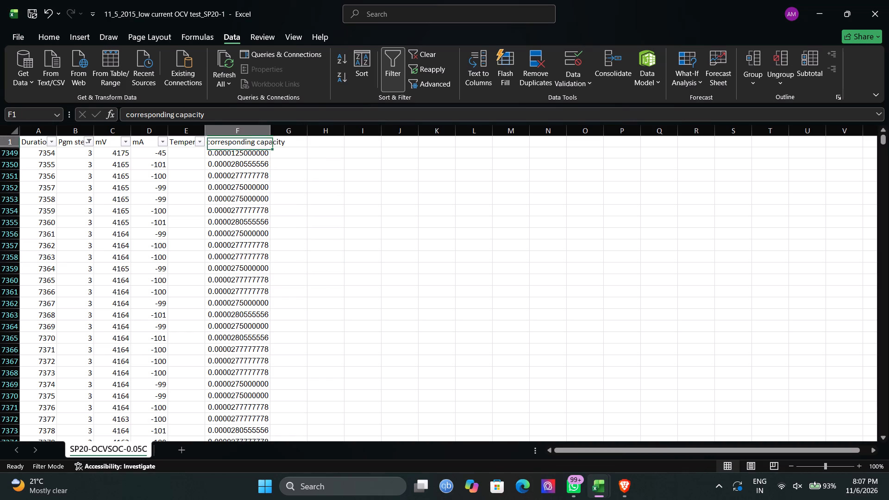
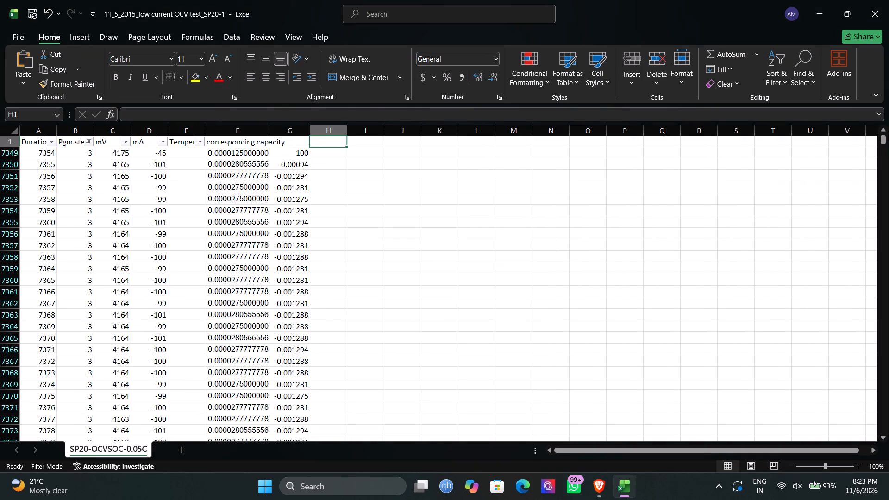
# Enter the copied heading "Coulomb Counting SOC (%)" in header cell G1 of the low current OCV test sheet.
pyautogui.click(292, 144)
pyautogui.click(178, 115)
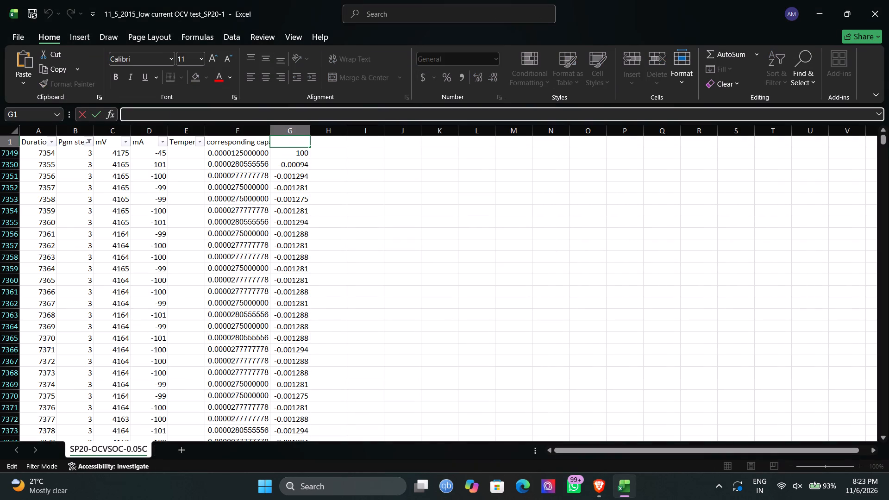
pyautogui.hotkey('ctrl', 'v')
pyautogui.press('Return')
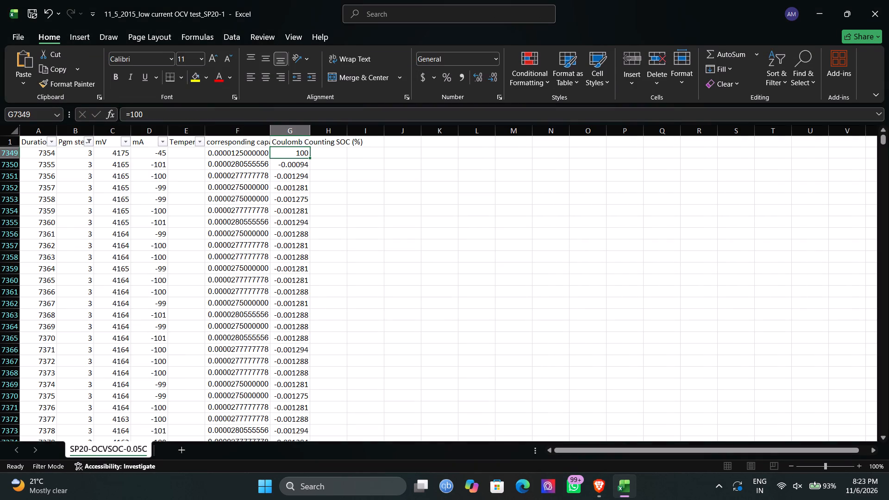
# Save the low current OCV test_SP20-1 workbook and close it.
pyautogui.hotkey('ctrl', 's')
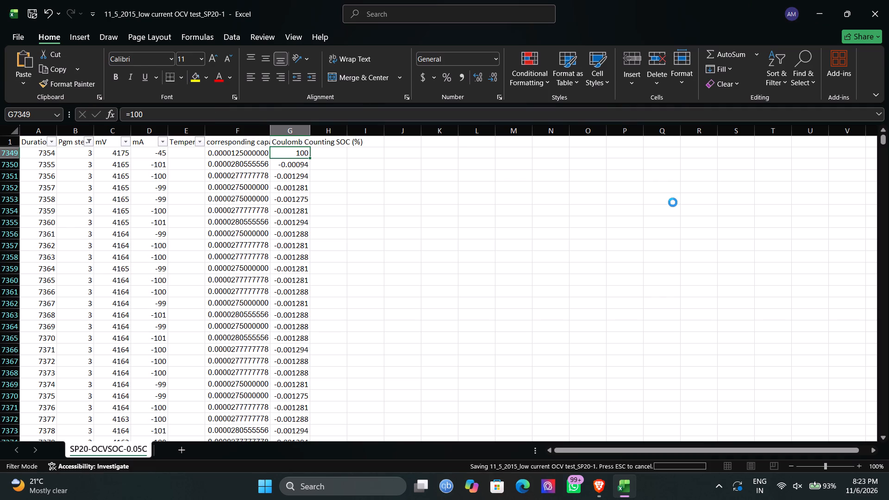
pyautogui.click(888, 5)
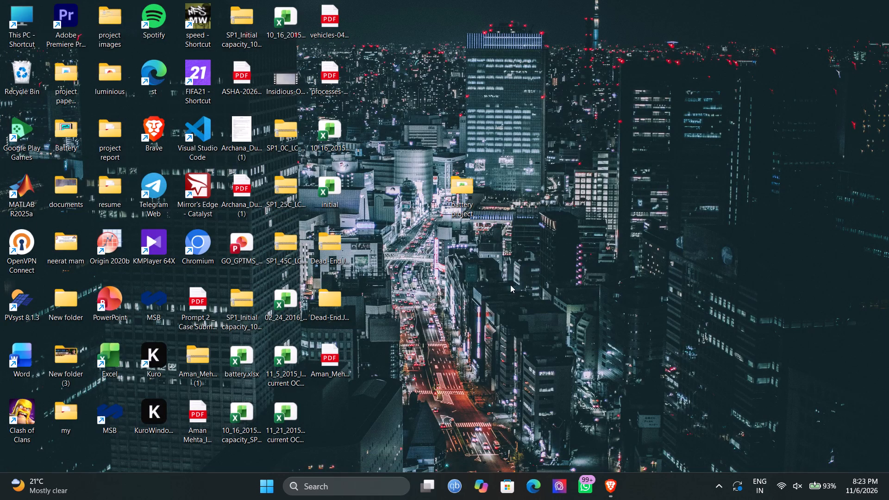
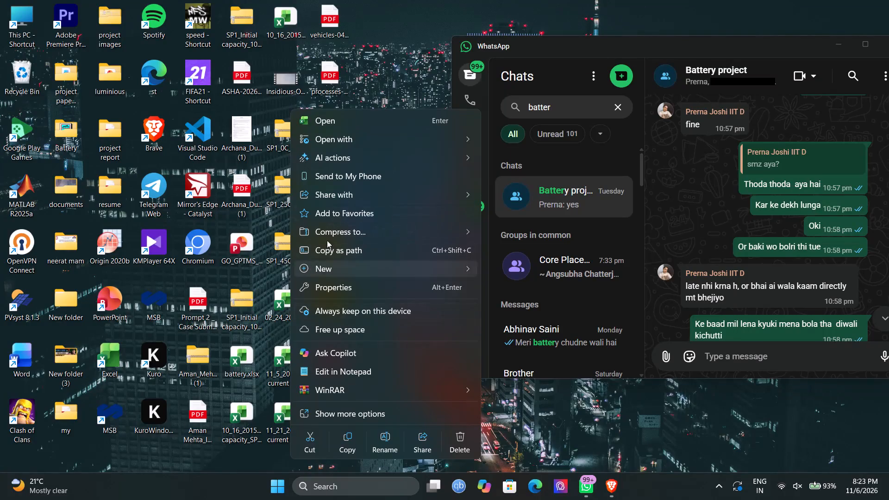
# Copy the 11_21_2015 low current OCV test_SP20-1 workbook file from the desktop.
pyautogui.click(350, 434)
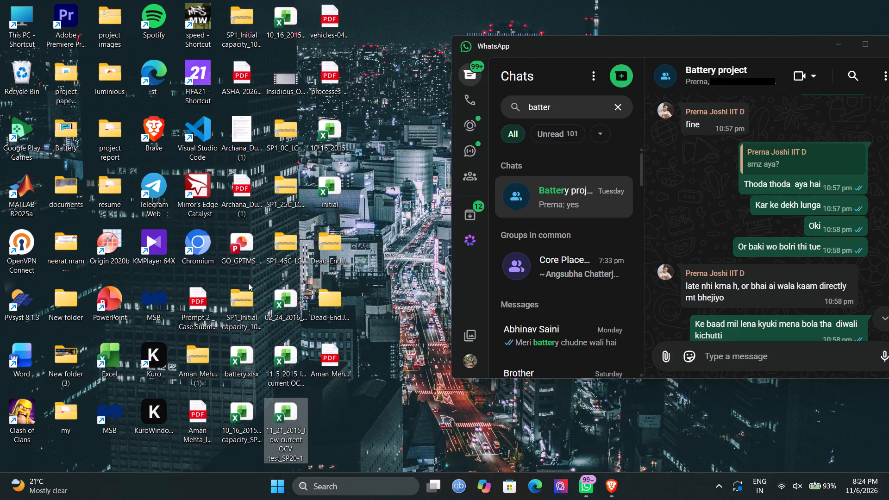
# Look through the desktop's SP1 capacity and low current OCV folders and neighbouring items for the copied workbook's destination.
pyautogui.click(242, 297)
pyautogui.click(289, 179)
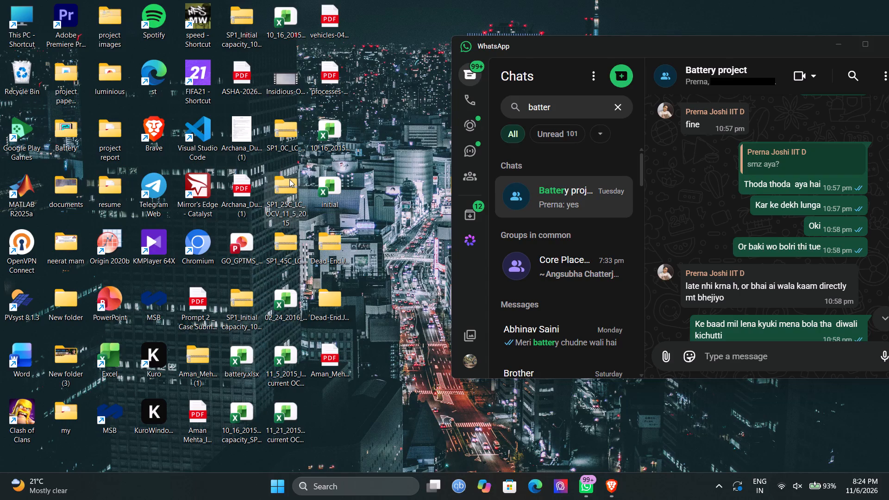
pyautogui.click(288, 237)
pyautogui.click(288, 131)
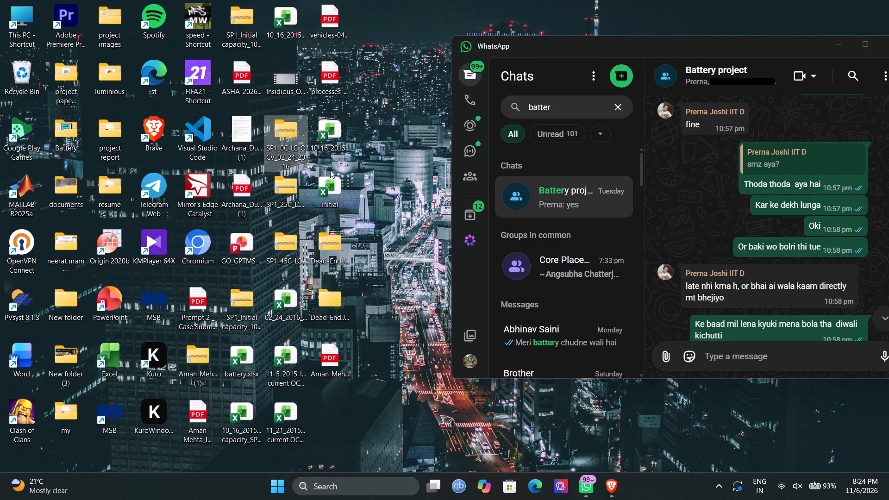
pyautogui.click(327, 200)
pyautogui.click(328, 247)
pyautogui.click(333, 318)
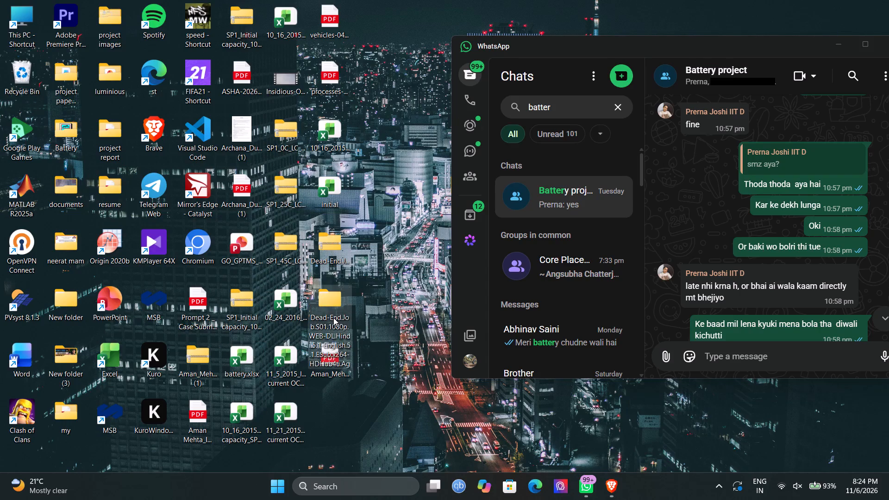
pyautogui.doubleClick(0, 73)
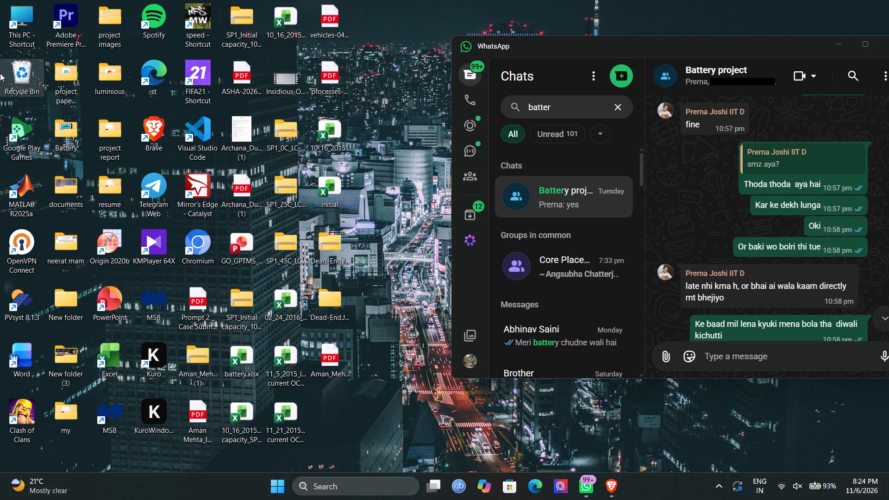
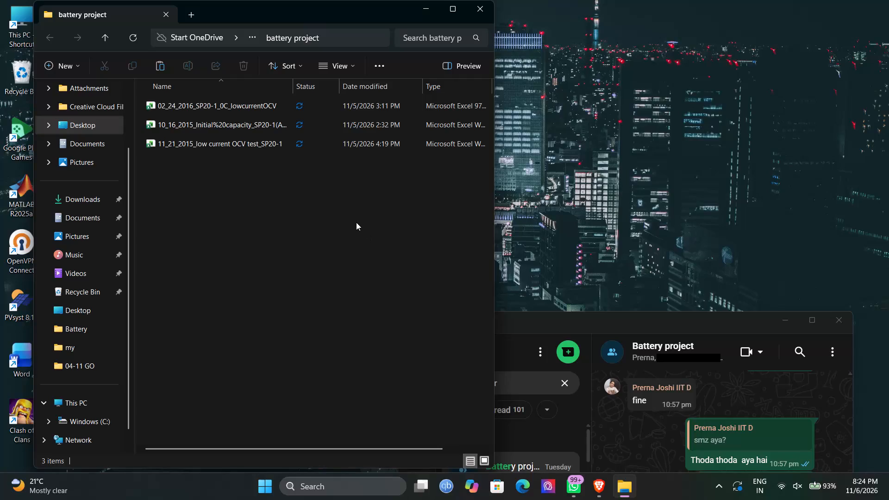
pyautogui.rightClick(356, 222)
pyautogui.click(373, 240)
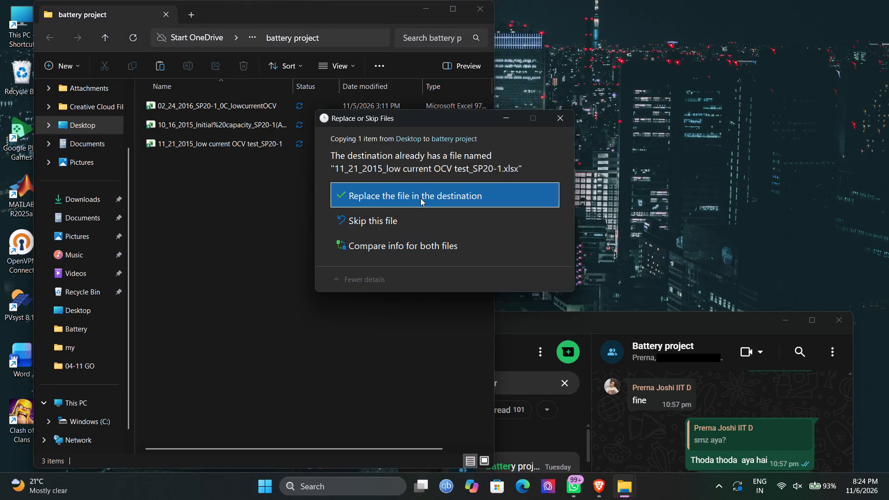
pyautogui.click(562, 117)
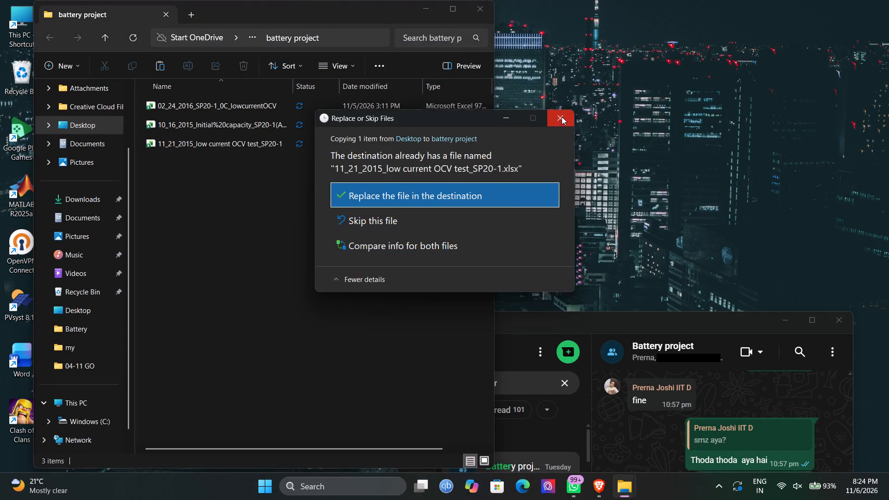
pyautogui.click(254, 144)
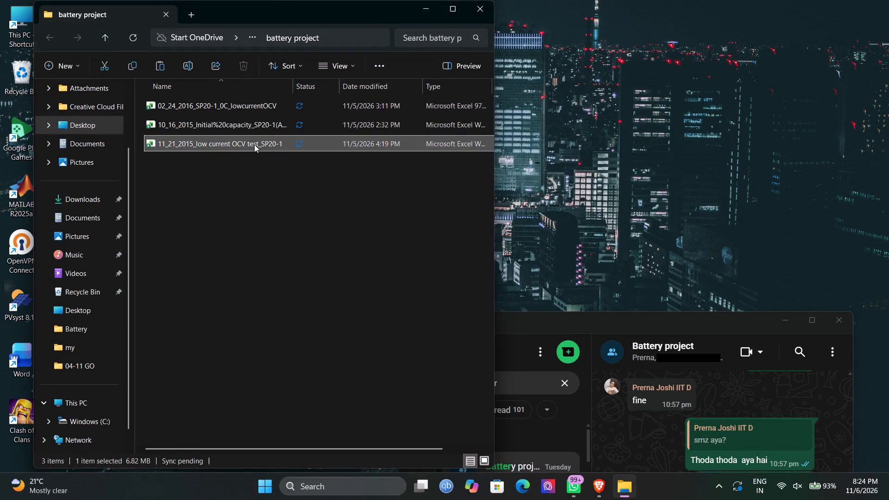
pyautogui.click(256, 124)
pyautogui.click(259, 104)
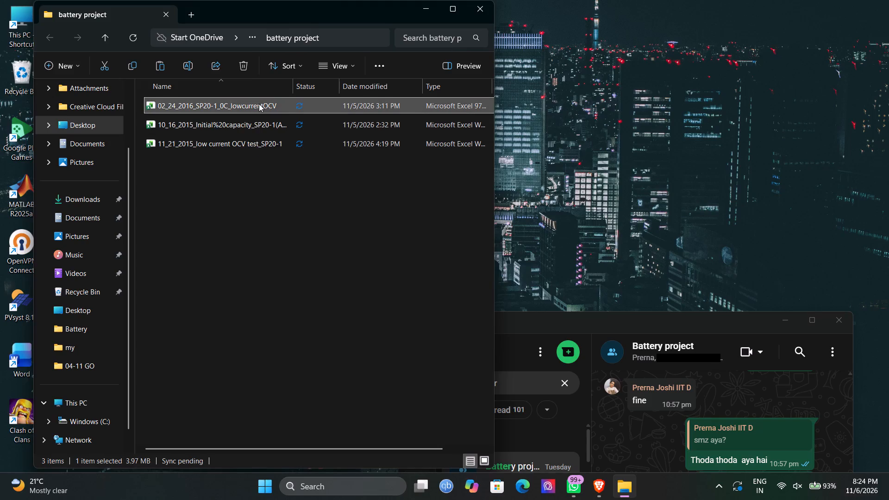
# Move the battery project window aside and copy the desktop workbook "11_5_2015_low current OCV test_SP20-1" into that folder.
pyautogui.moveTo(342, 9); pyautogui.dragTo(609, 0)
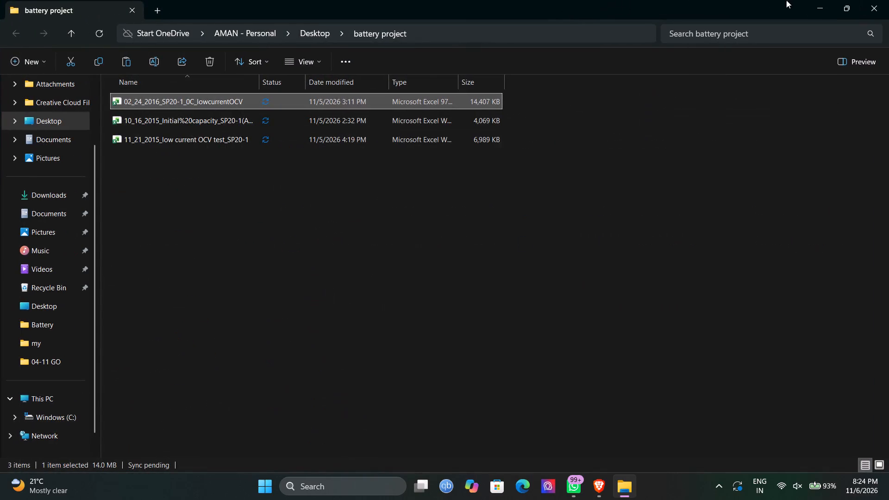
pyautogui.click(851, 6)
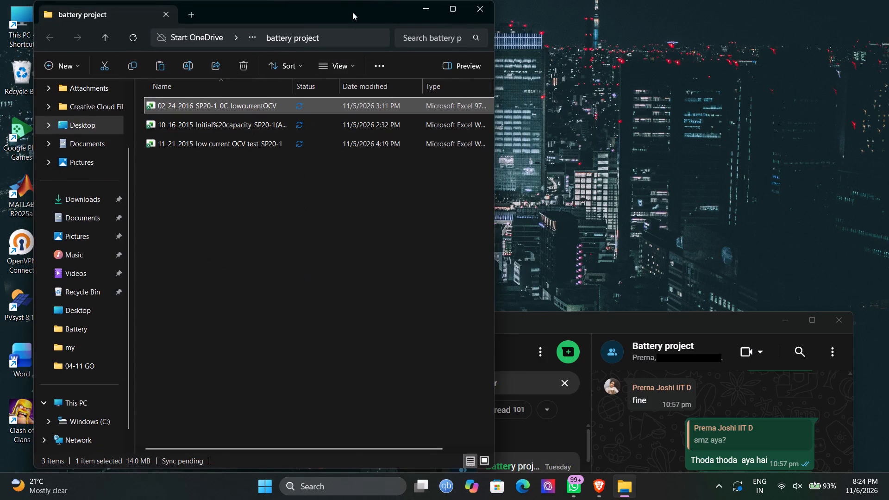
pyautogui.moveTo(352, 12); pyautogui.dragTo(704, 29)
pyautogui.click(287, 300)
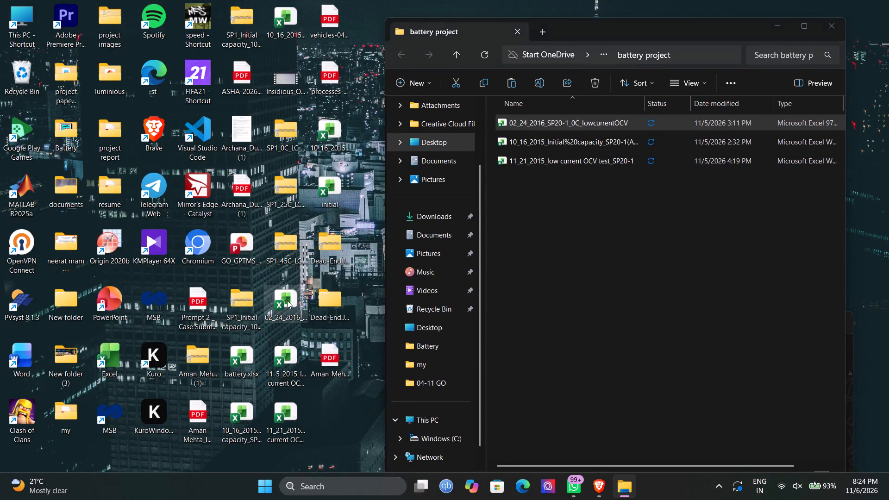
pyautogui.click(280, 348)
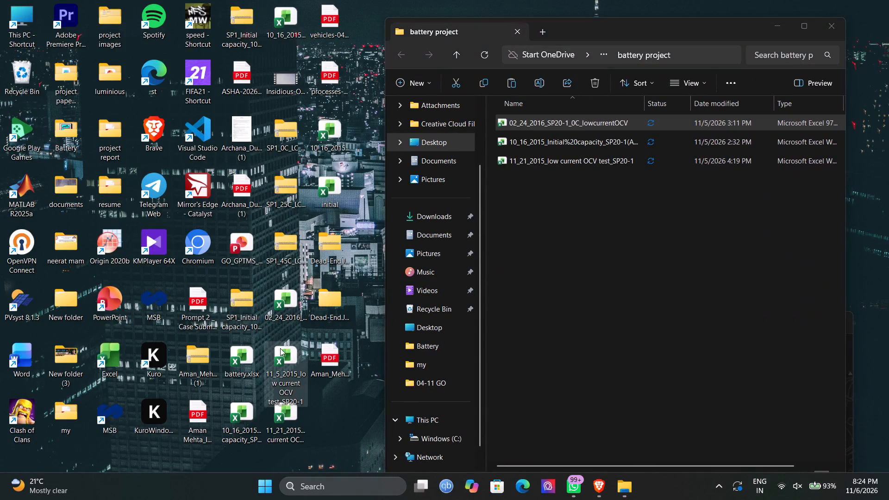
pyautogui.moveTo(280, 348); pyautogui.dragTo(600, 286, button='right')
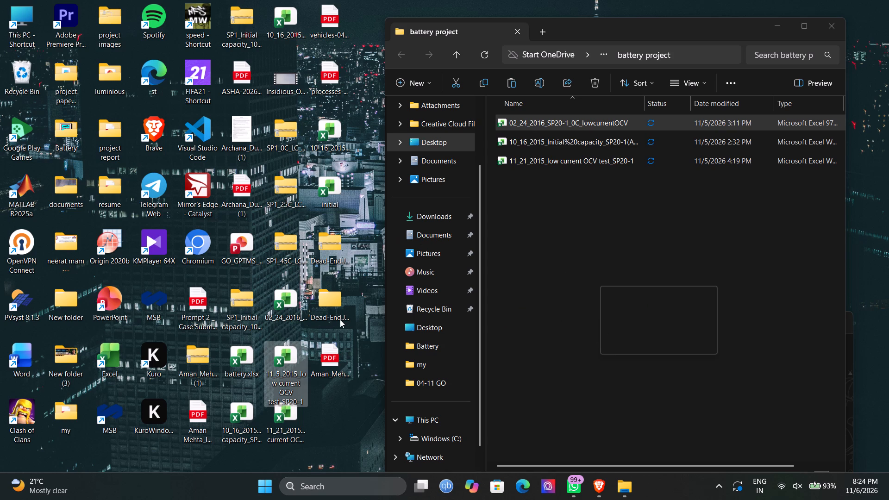
pyautogui.click(359, 389)
pyautogui.rightClick(277, 363)
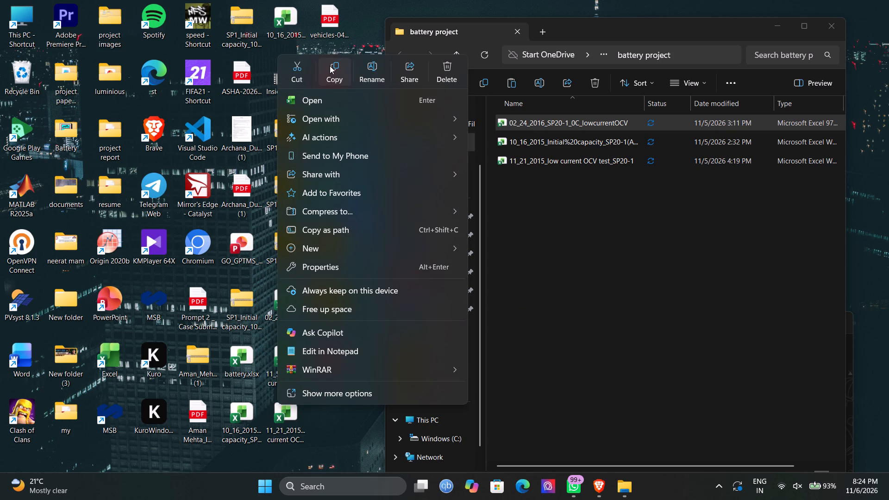
pyautogui.click(330, 66)
pyautogui.rightClick(634, 226)
pyautogui.click(647, 243)
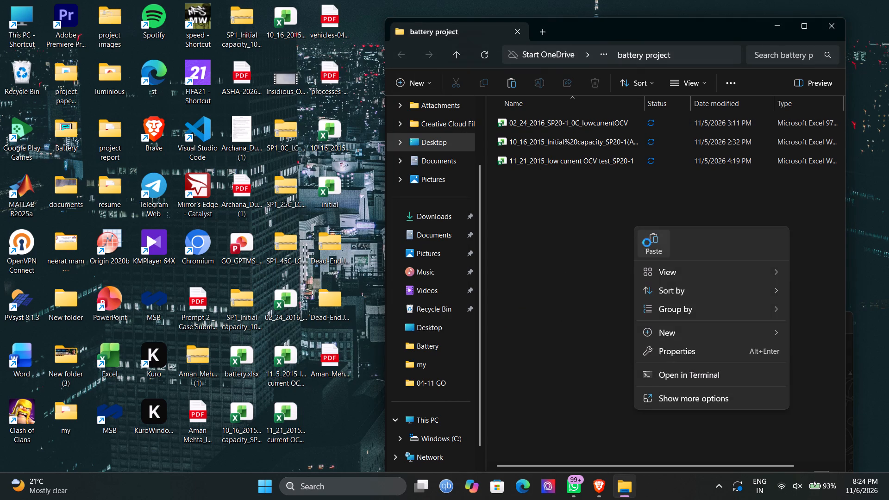